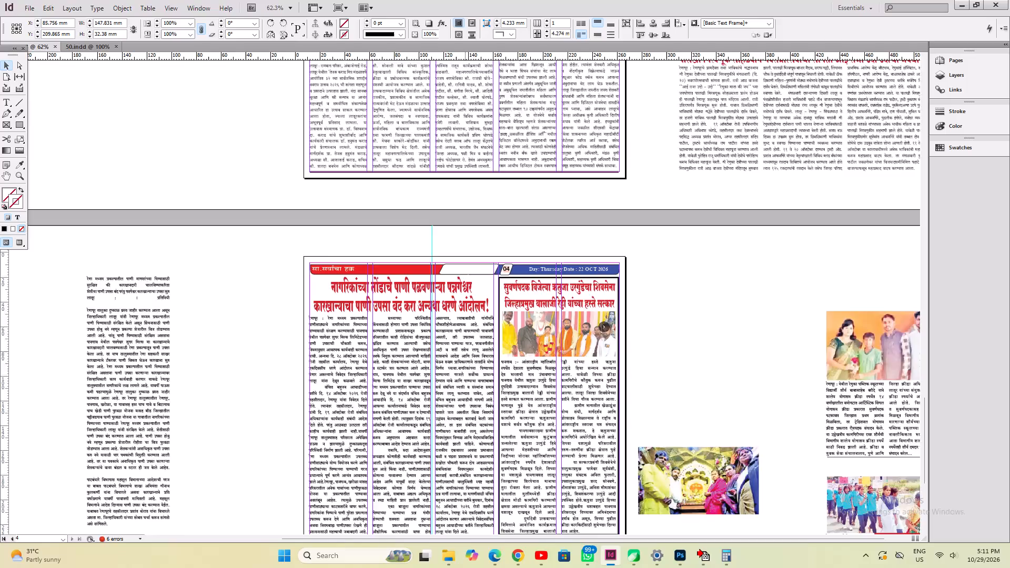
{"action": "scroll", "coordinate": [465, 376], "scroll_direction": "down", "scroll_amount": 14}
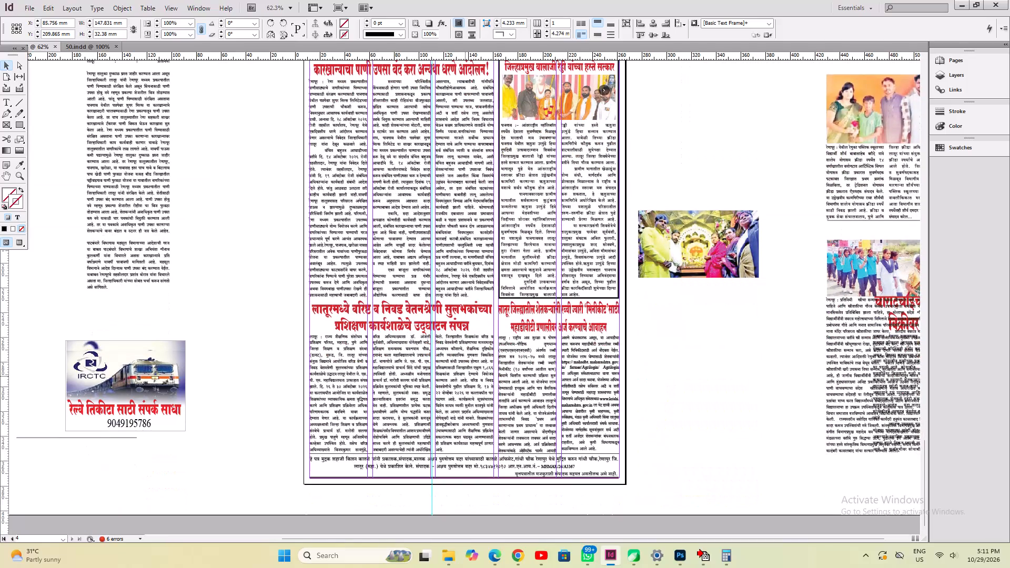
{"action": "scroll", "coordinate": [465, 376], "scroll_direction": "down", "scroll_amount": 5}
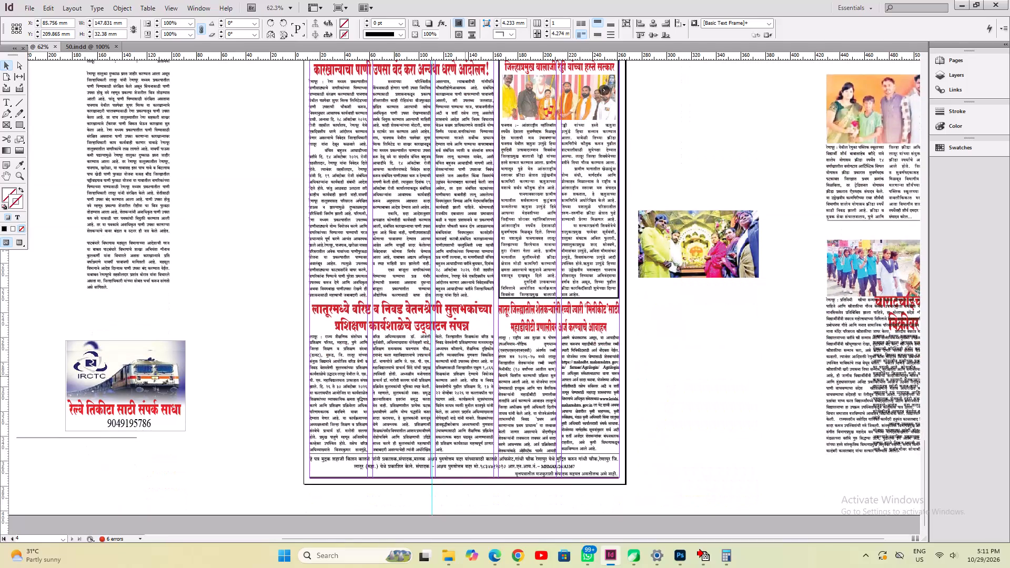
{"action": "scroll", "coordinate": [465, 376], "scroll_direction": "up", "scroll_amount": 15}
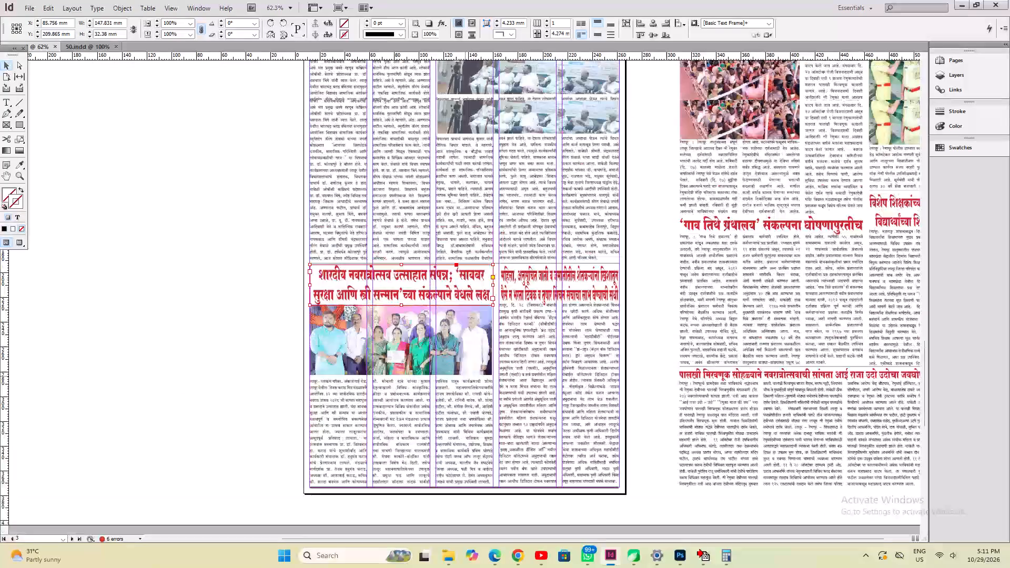
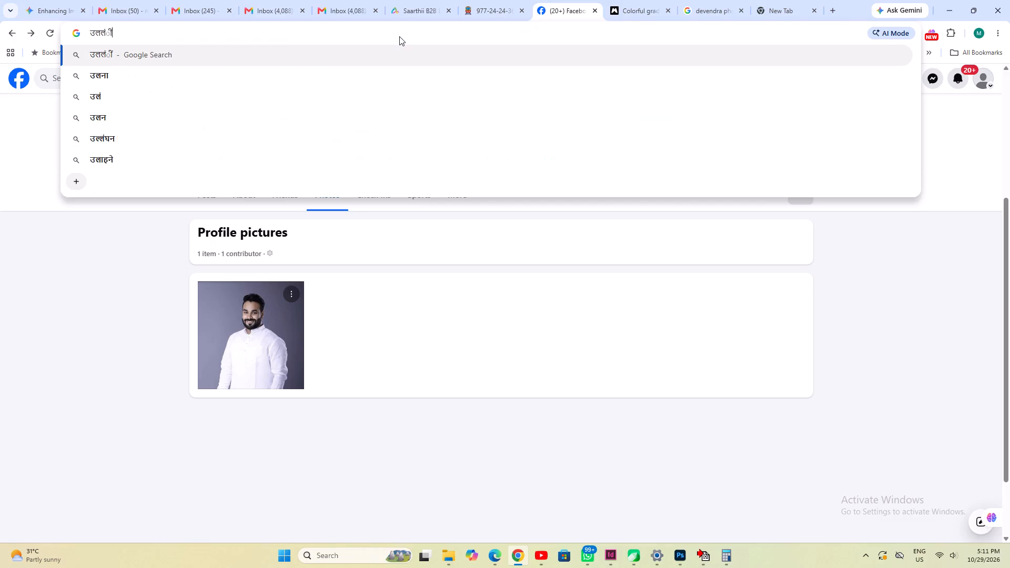
Search the web for "my mahanagr" and open the My Mahanagar news site from the results.
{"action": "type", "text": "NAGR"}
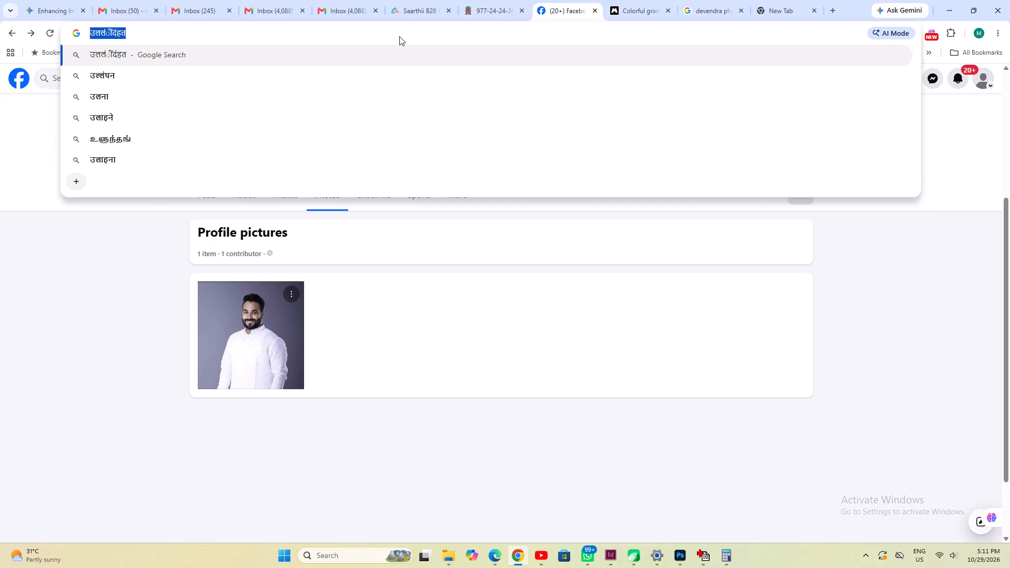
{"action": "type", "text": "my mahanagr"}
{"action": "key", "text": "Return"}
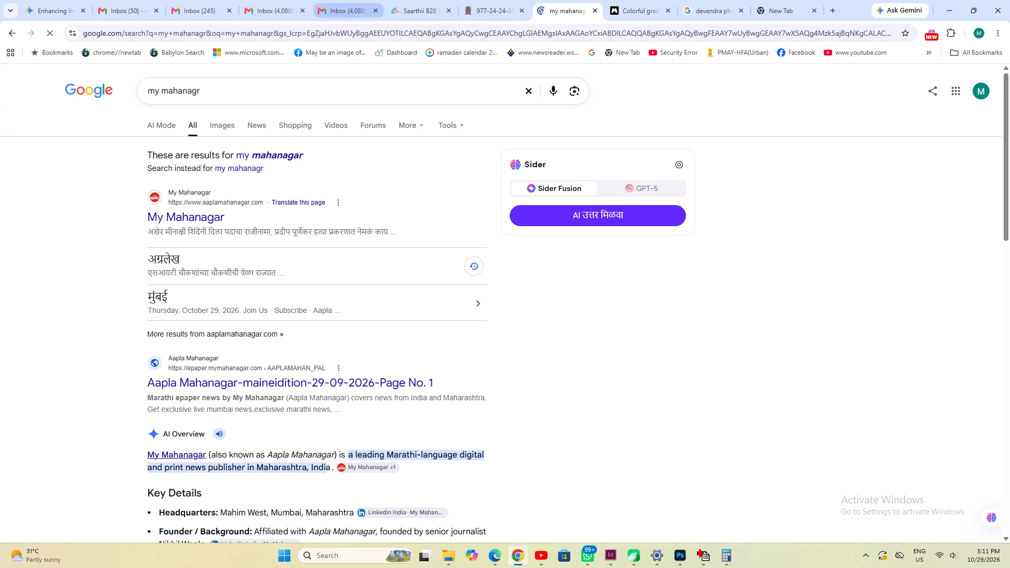
{"action": "left_click", "coordinate": [197, 218]}
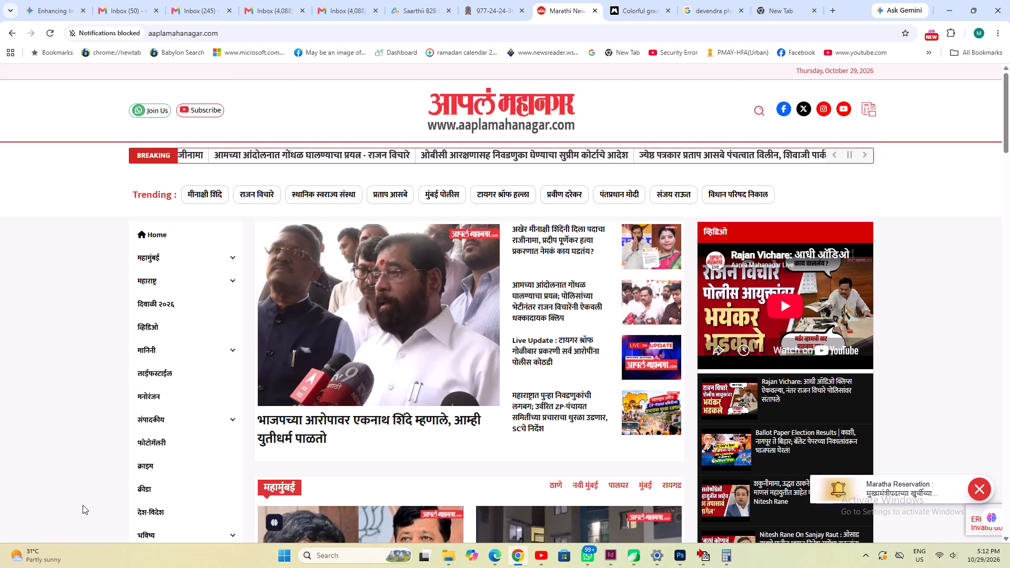
Open the home page article on Maharashtra's remaining ZP-panchayat samiti elections and skim its text.
{"action": "left_click", "coordinate": [568, 406]}
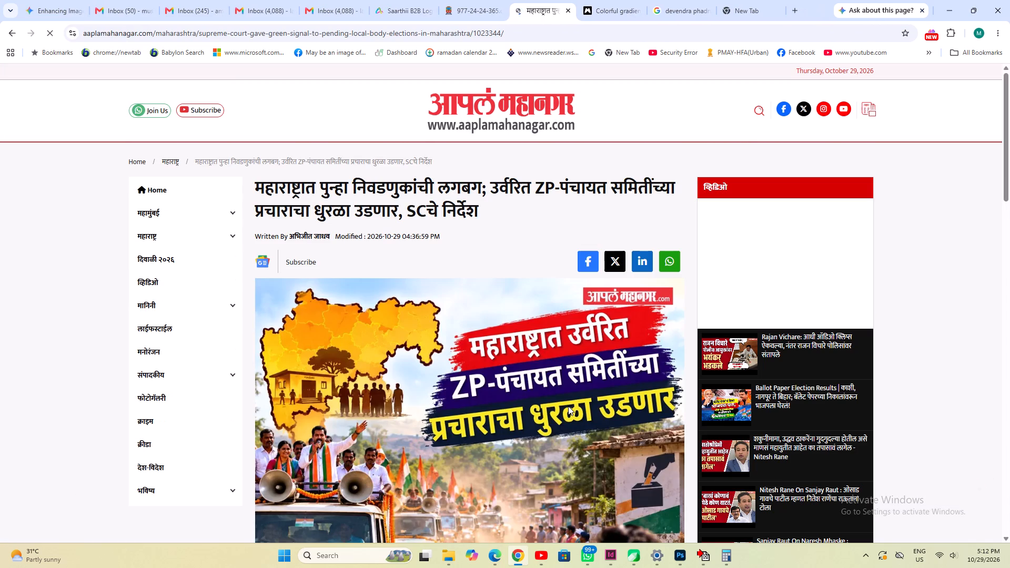
{"action": "scroll", "coordinate": [352, 322], "scroll_direction": "down", "scroll_amount": 10}
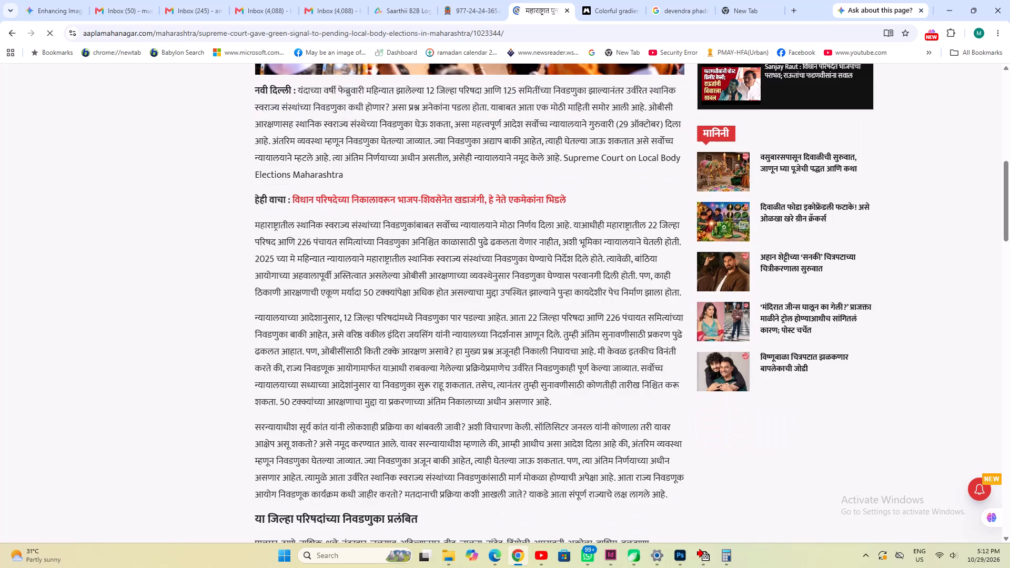
{"action": "scroll", "coordinate": [352, 322], "scroll_direction": "down", "scroll_amount": 5}
{"action": "scroll", "coordinate": [352, 323], "scroll_direction": "up", "scroll_amount": 9}
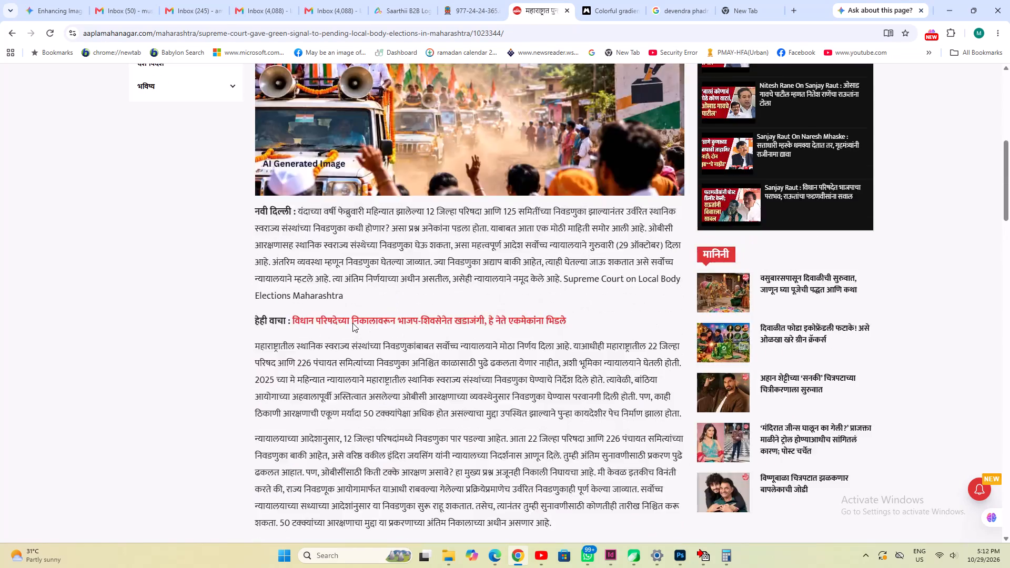
{"action": "scroll", "coordinate": [352, 323], "scroll_direction": "up", "scroll_amount": 3}
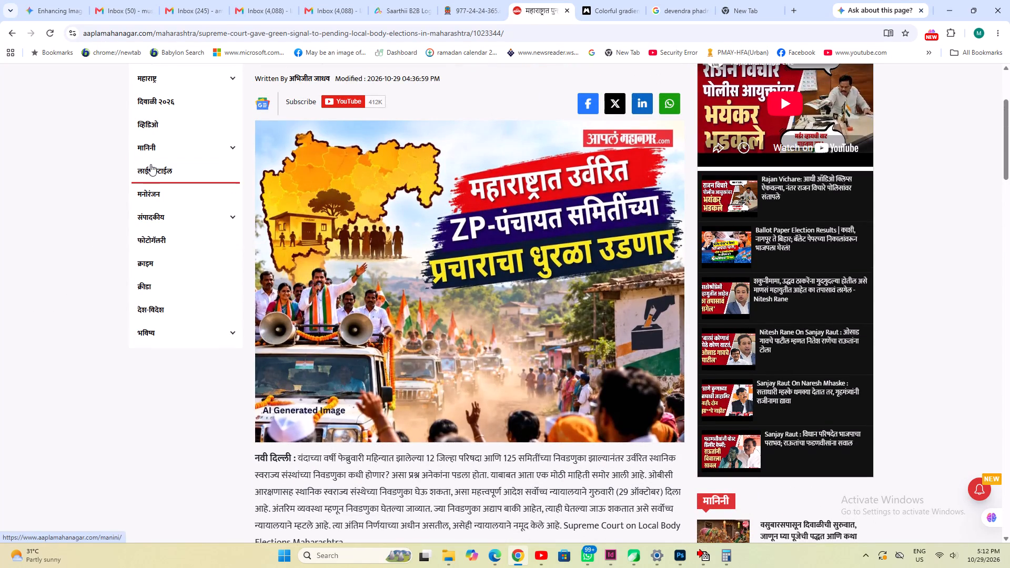
Go to the site's अग्रलेख editorial section and open the article "याला विकास म्हणायचे का?".
{"action": "left_click", "coordinate": [251, 220]}
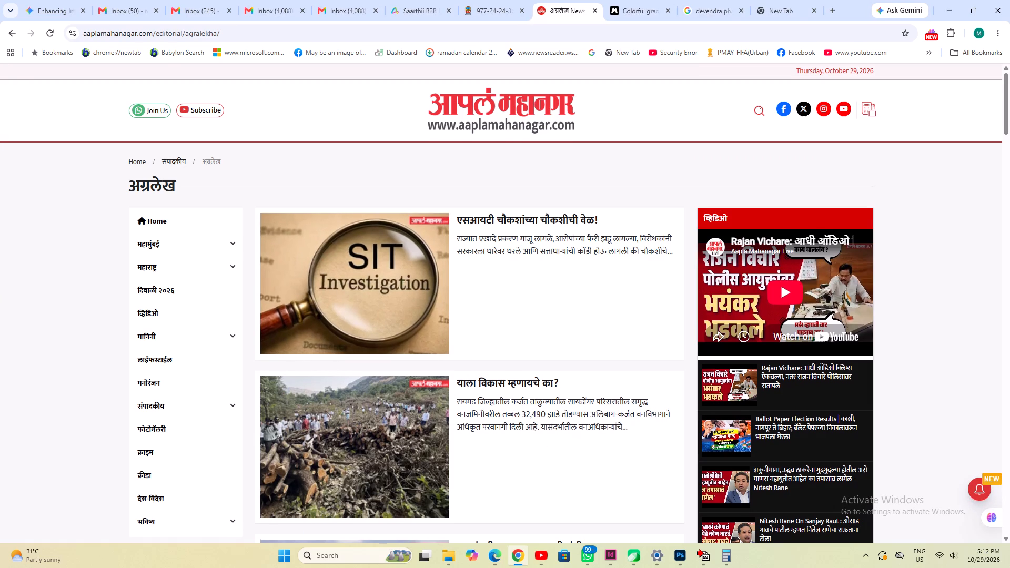
{"action": "scroll", "coordinate": [531, 426], "scroll_direction": "down", "scroll_amount": 2}
{"action": "left_click", "coordinate": [508, 276]}
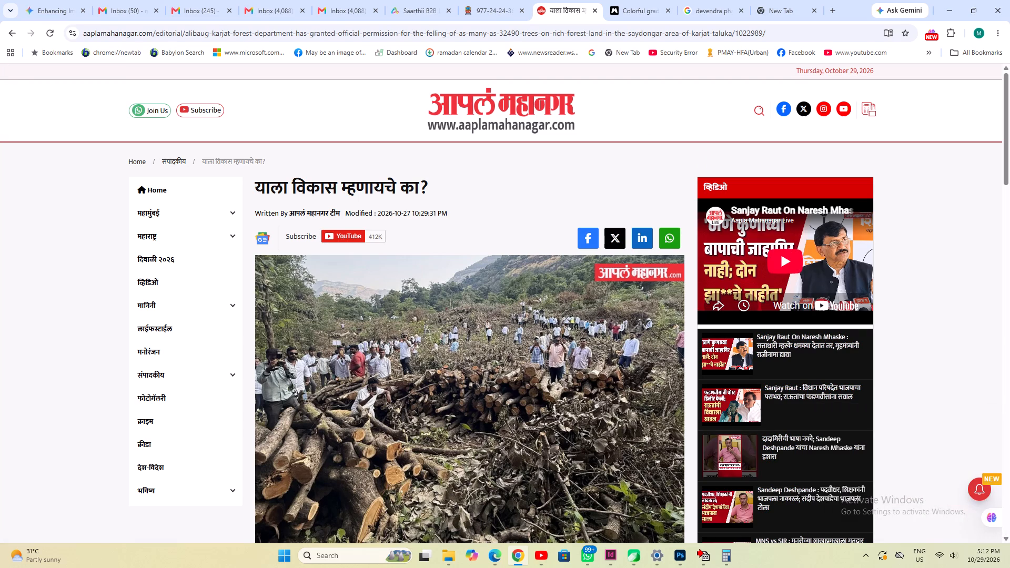
Copy the article's headline "याला विकास म्हणायचे का?".
{"action": "left_click_drag", "start_coordinate": [253, 184], "coordinate": [438, 188]}
{"action": "right_click", "coordinate": [416, 188]}
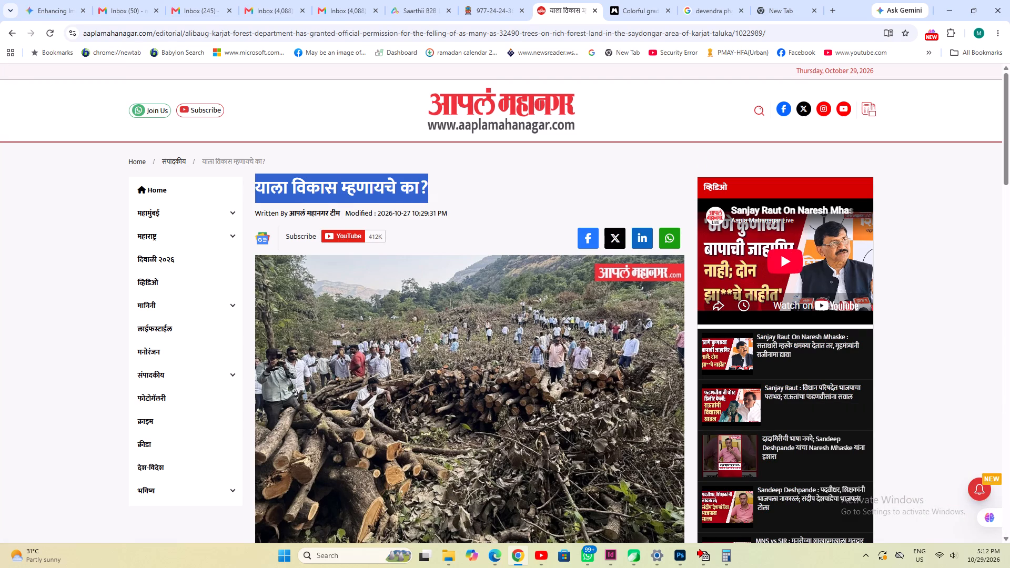
{"action": "left_click", "coordinate": [432, 207]}
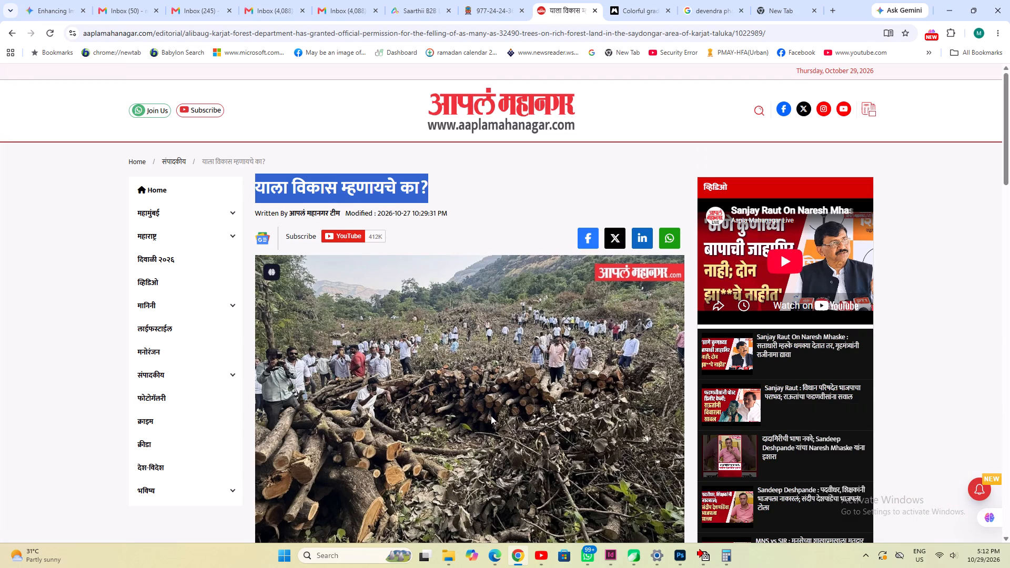
Switch to Exchange Utility and convert the copied headline from Unicode to Shree-Lipi 7.0, overwriting the existing Untitled.txt.
{"action": "scroll", "coordinate": [311, 349], "scroll_direction": "down", "scroll_amount": 6}
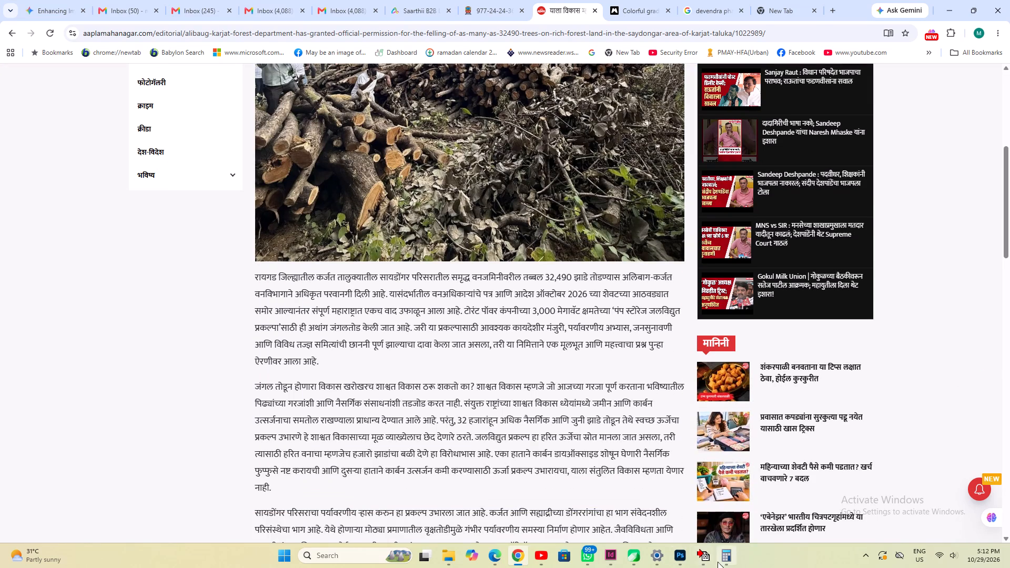
{"action": "left_click", "coordinate": [711, 553]}
{"action": "left_click", "coordinate": [622, 526]}
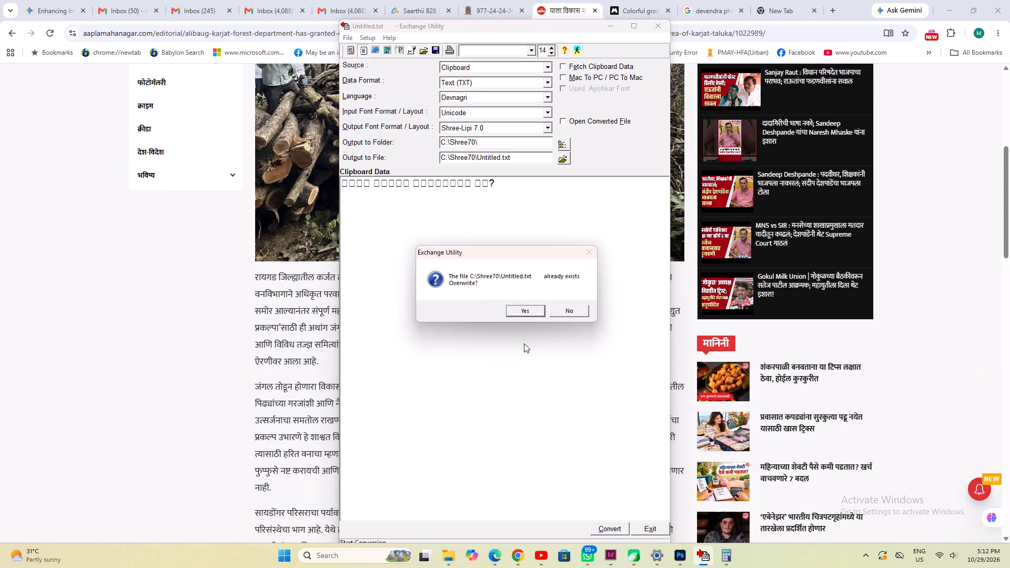
{"action": "left_click", "coordinate": [528, 309]}
{"action": "left_click", "coordinate": [556, 309]}
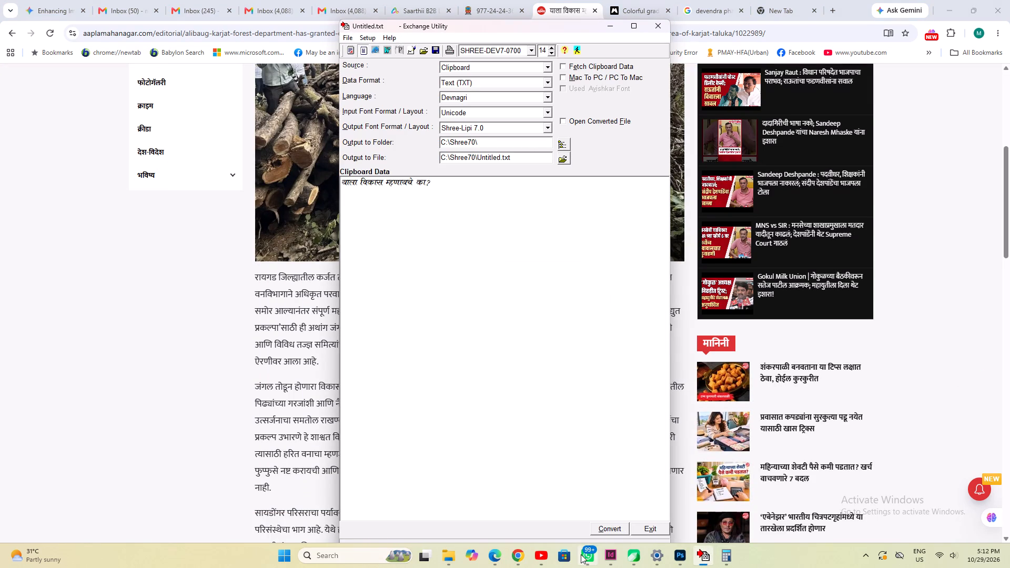
Switch to InDesign, replace the headline under संपादकीय with the converted text "याला विकास म्हणायचे का?", and save the document.
{"action": "left_click", "coordinate": [611, 562]}
{"action": "scroll", "coordinate": [271, 263], "scroll_direction": "up", "scroll_amount": 3}
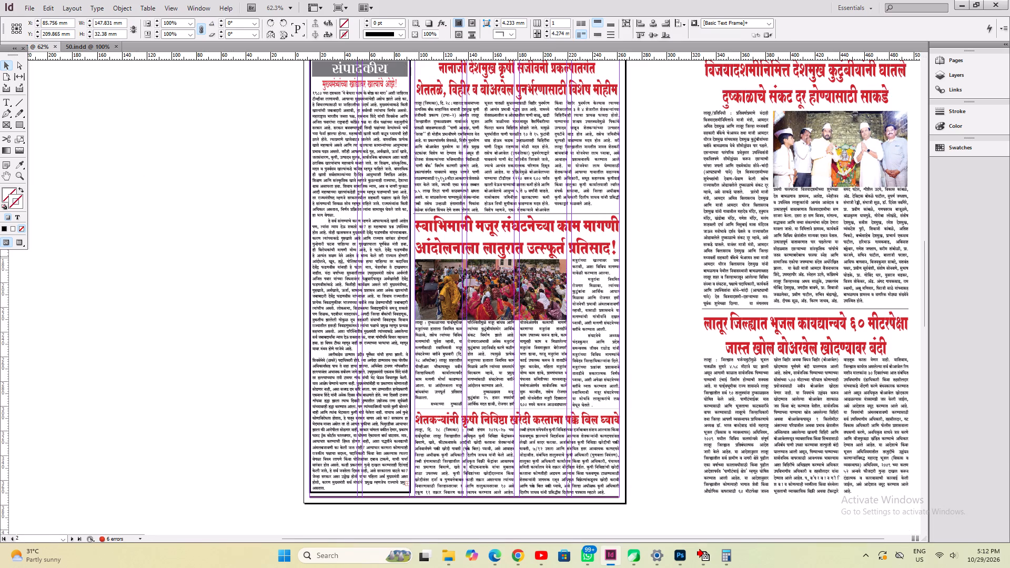
{"action": "left_click", "coordinate": [344, 82]}
{"action": "left_click", "coordinate": [8, 102]}
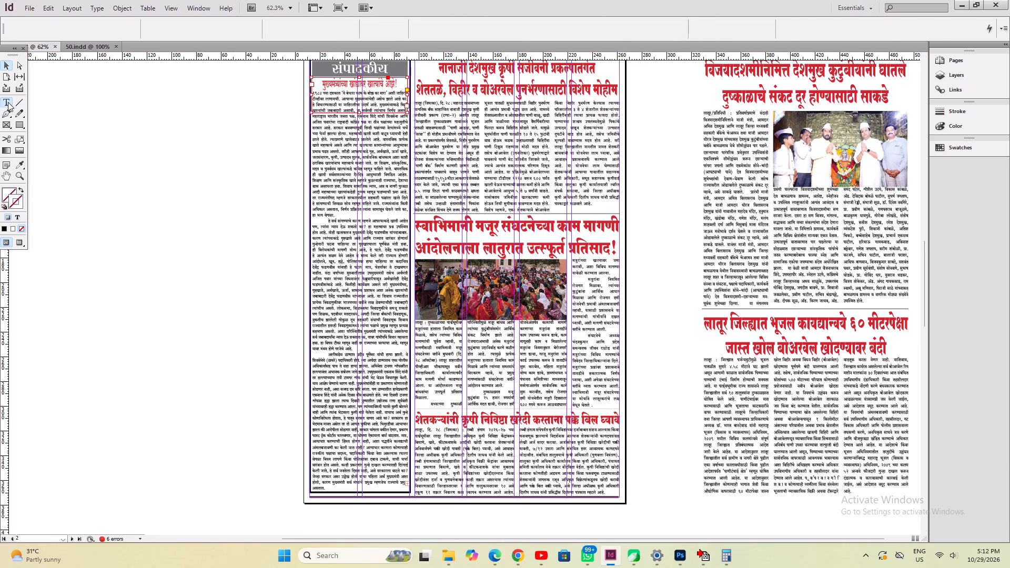
{"action": "left_click", "coordinate": [346, 86]}
{"action": "key", "text": "ctrl+a"}
{"action": "key", "text": "ctrl+v"}
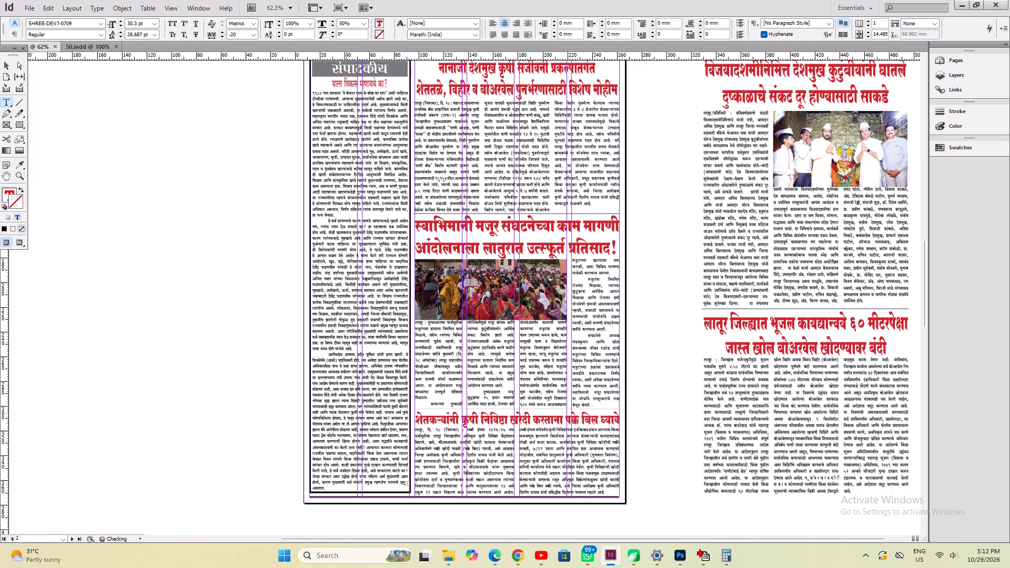
{"action": "key", "text": "ctrl+s"}
{"action": "left_click", "coordinate": [623, 561]}
{"action": "left_click", "coordinate": [610, 561]}
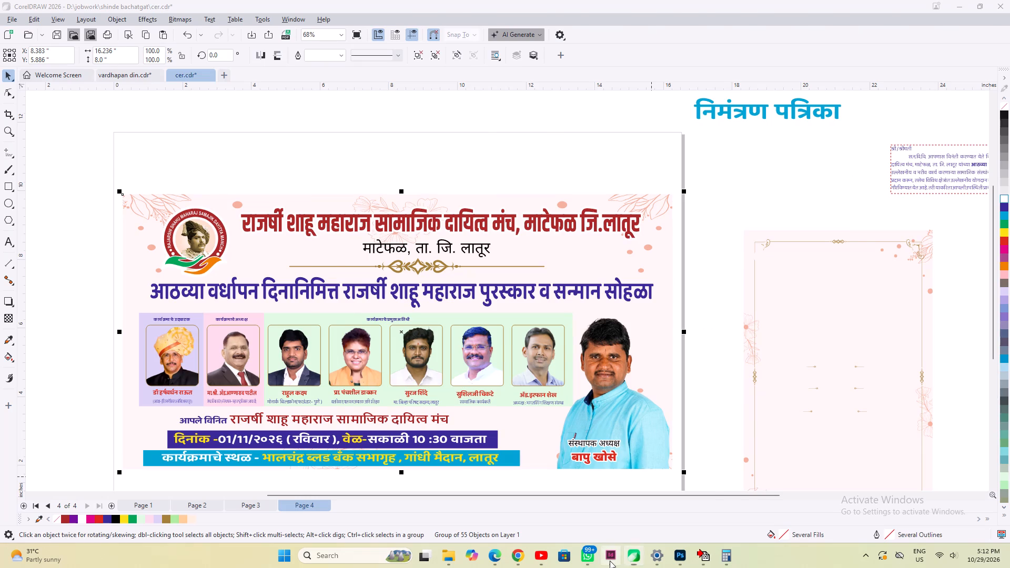
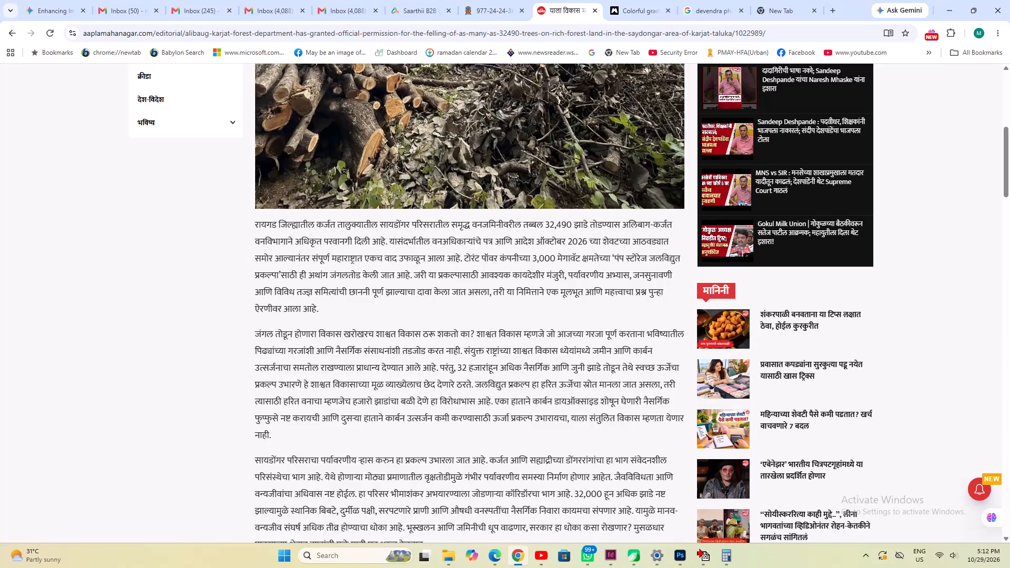
Copy the full body text of the editorial "याला विकास म्हणायचे का?", from its first paragraph through the last one before the next story.
{"action": "left_click_drag", "start_coordinate": [256, 226], "coordinate": [377, 417]}
{"action": "scroll", "coordinate": [376, 417], "scroll_direction": "down", "scroll_amount": 8}
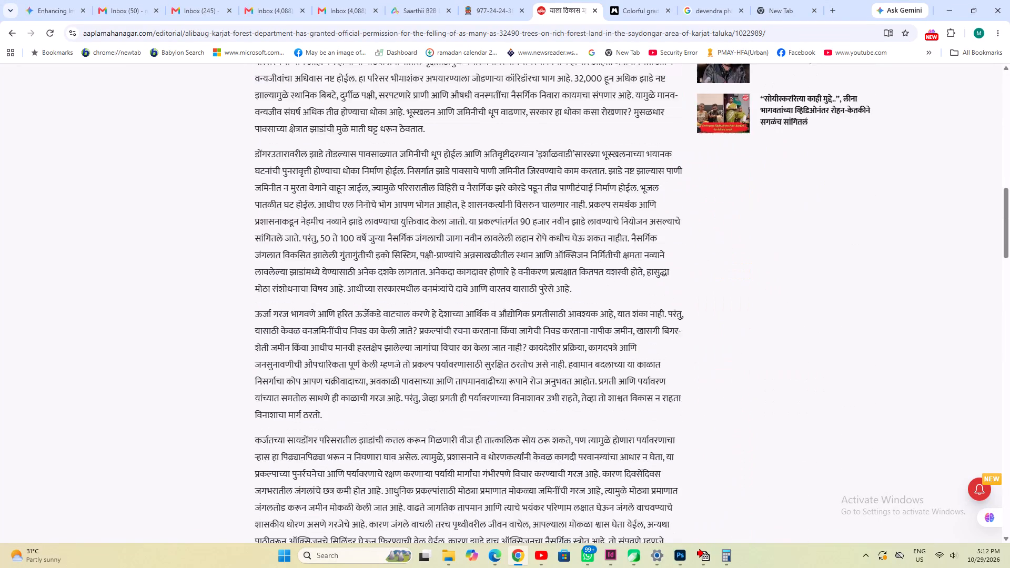
{"action": "scroll", "coordinate": [376, 417], "scroll_direction": "down", "scroll_amount": 4}
{"action": "left_click", "coordinate": [435, 340], "text": "shift"}
{"action": "right_click", "coordinate": [432, 258]}
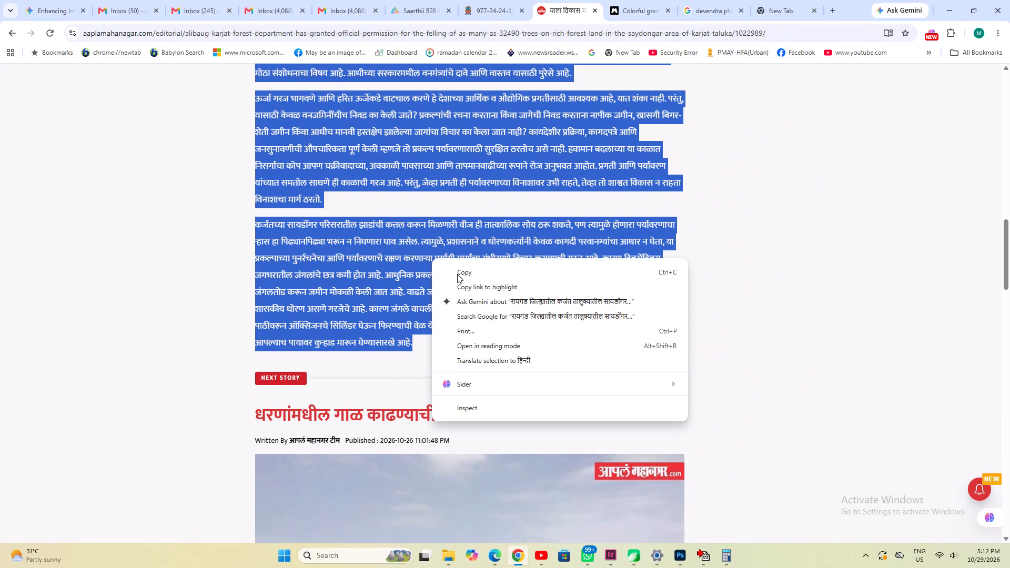
{"action": "left_click", "coordinate": [457, 274]}
{"action": "scroll", "coordinate": [542, 438], "scroll_direction": "down", "scroll_amount": 3}
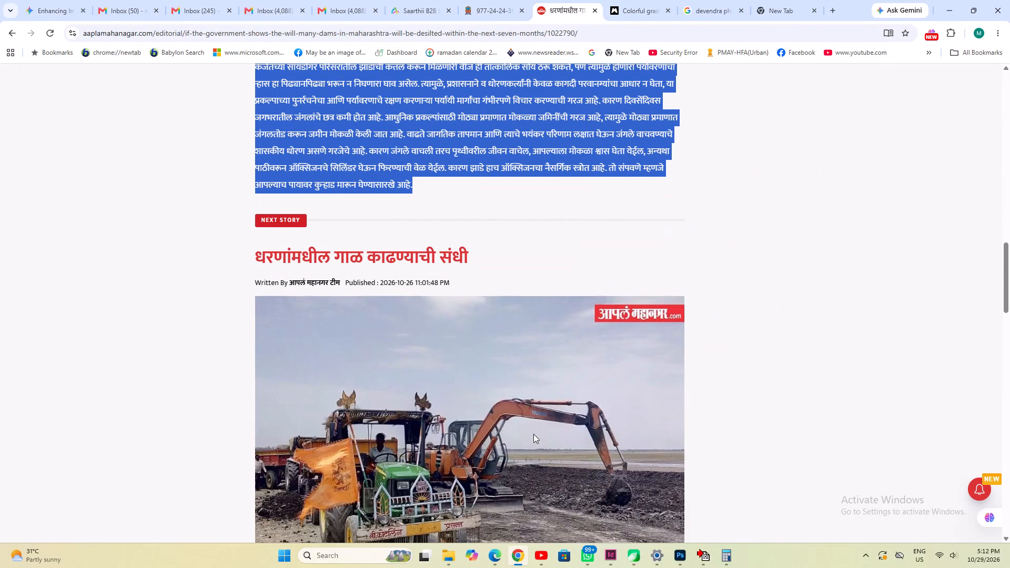
{"action": "scroll", "coordinate": [533, 434], "scroll_direction": "up", "scroll_amount": 2}
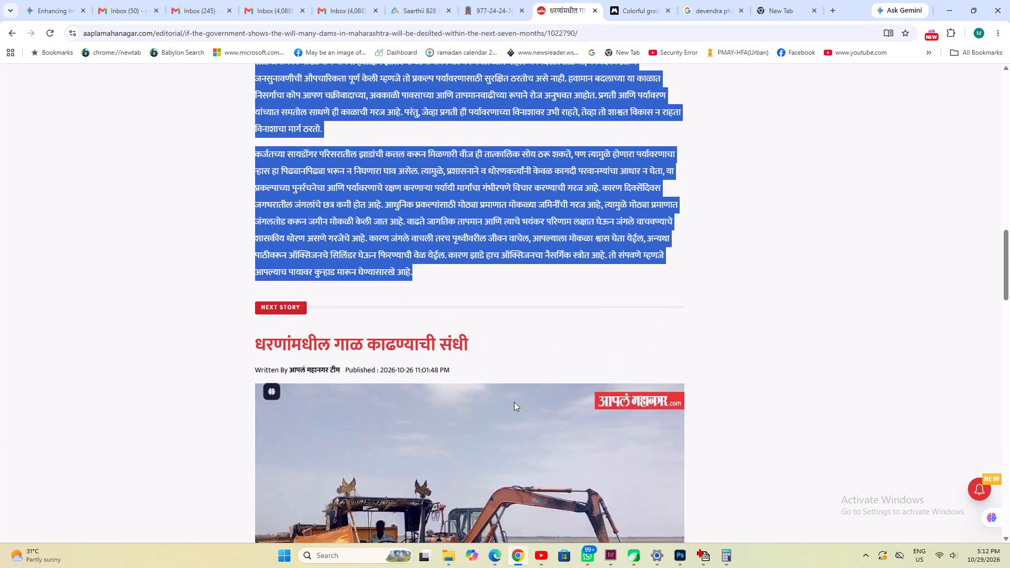
{"action": "right_click", "coordinate": [438, 229]}
{"action": "left_click", "coordinate": [458, 243]}
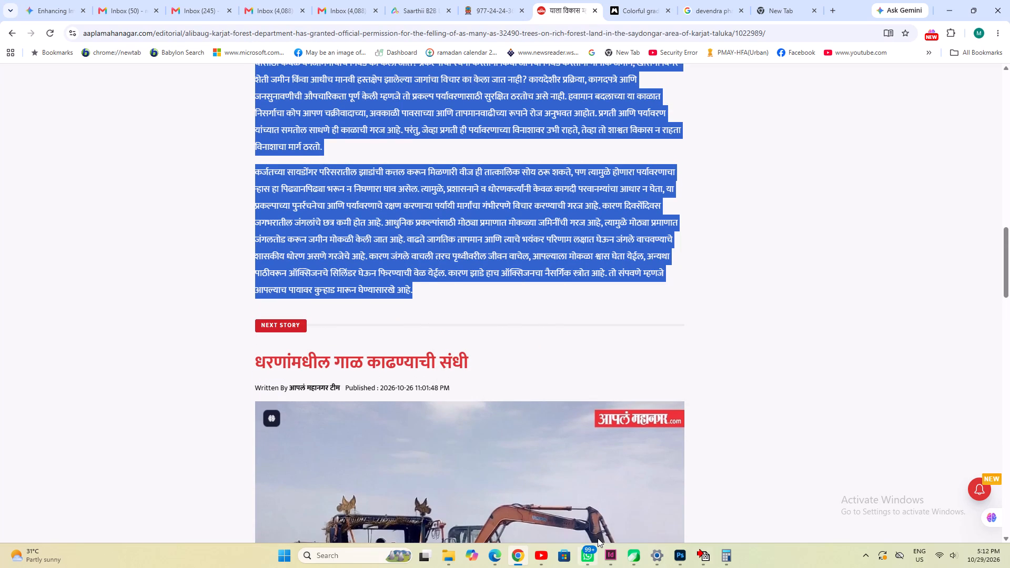
Switch to Exchange Utility and convert the copied editorial body from Unicode to Shree-Lipi 7.0, overwriting the existing Untitled.txt.
{"action": "left_click", "coordinate": [703, 565]}
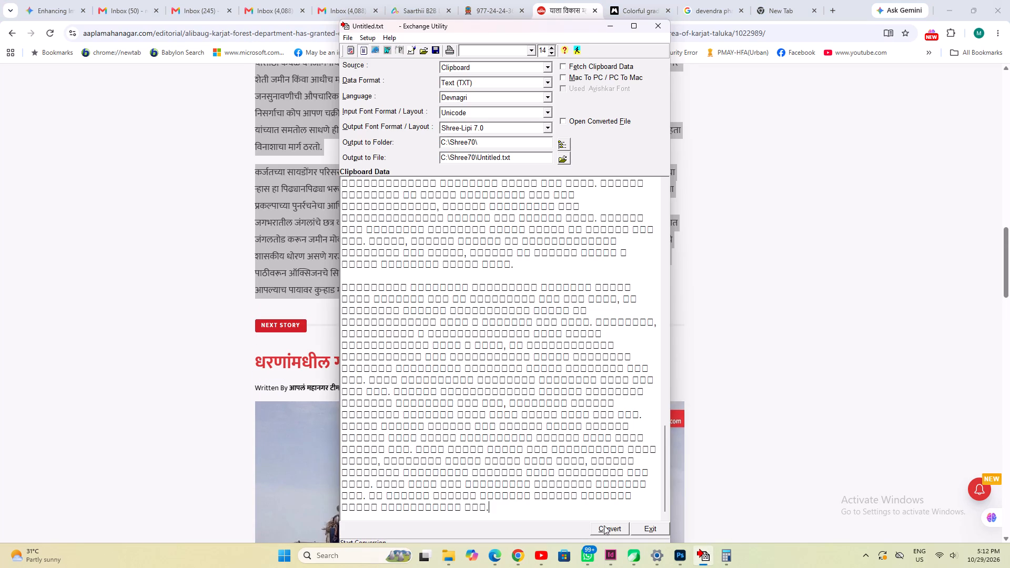
{"action": "left_click", "coordinate": [604, 525]}
{"action": "left_click", "coordinate": [509, 309]}
{"action": "left_click", "coordinate": [574, 308]}
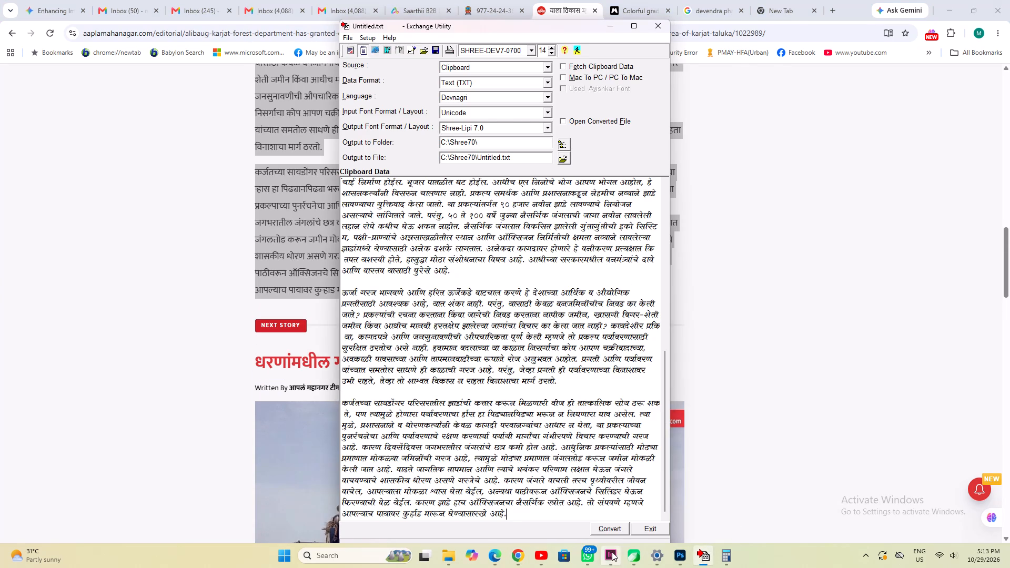
Switch to InDesign and replace the entire old body text under the संपादकीय heading on page 02 with the converted editorial.
{"action": "left_click", "coordinate": [612, 552]}
{"action": "left_click", "coordinate": [377, 217]}
{"action": "key", "text": "ctrl+a"}
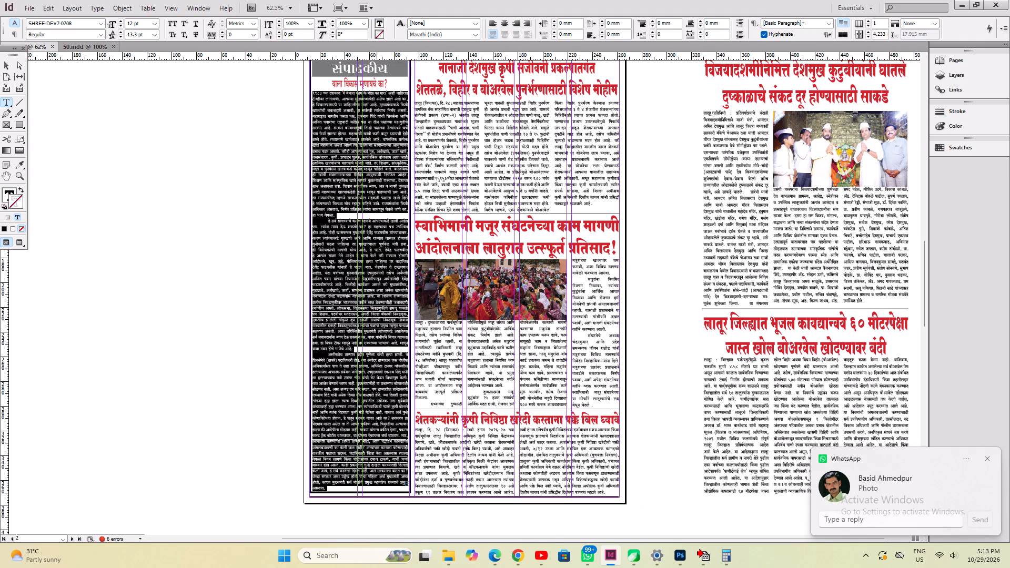
{"action": "key", "text": "ctrl+v"}
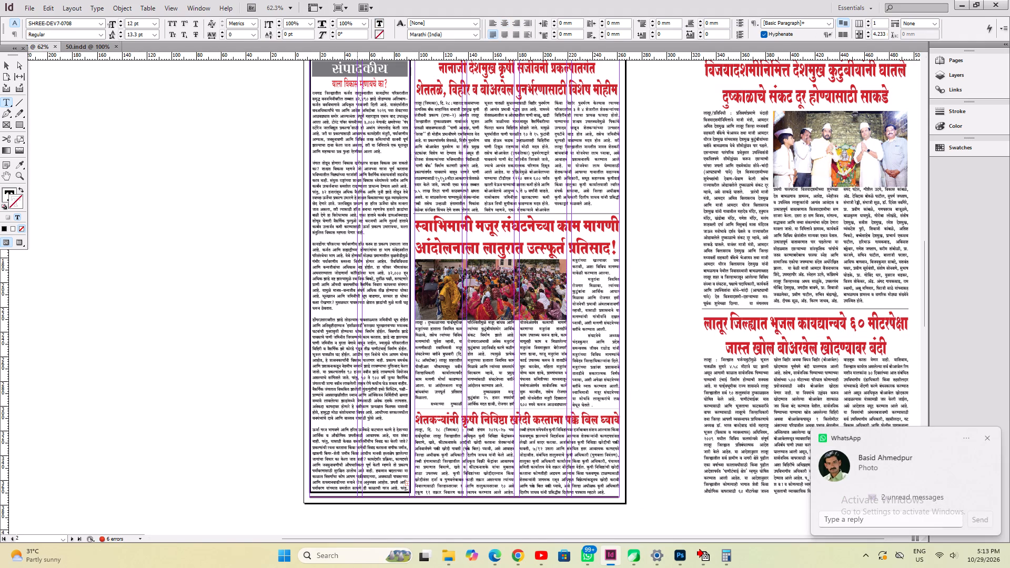
Zoom to 200% on the new editorial text and place the text cursor at its second paragraph, beginning "जंगल तोडून होणारा विकास".
{"action": "scroll", "coordinate": [310, 199], "scroll_direction": "up", "scroll_amount": 4}
{"action": "left_click", "coordinate": [342, 248]}
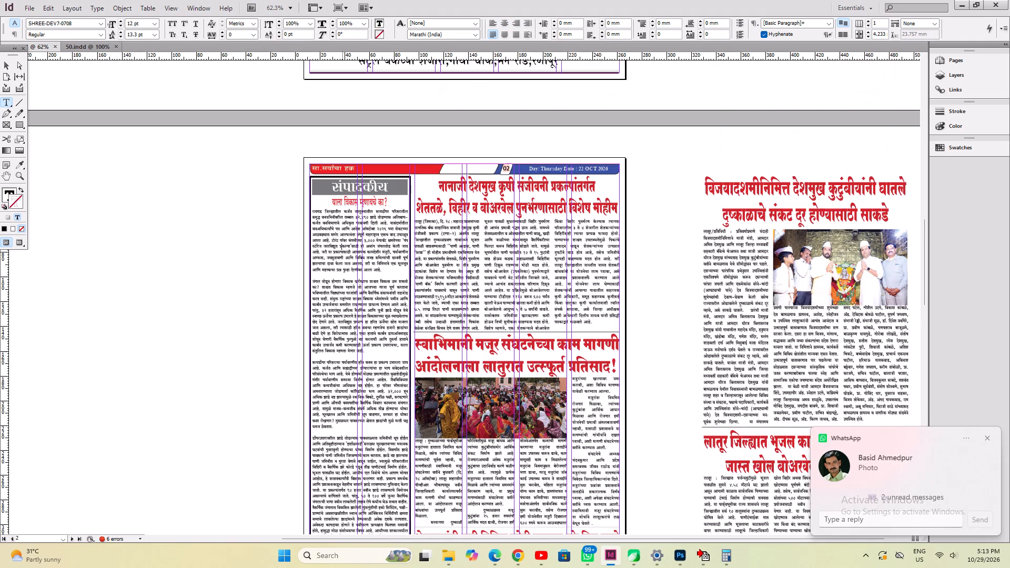
{"action": "key", "text": "ctrl+2"}
{"action": "scroll", "coordinate": [427, 406], "scroll_direction": "down", "scroll_amount": 2}
{"action": "left_click", "coordinate": [418, 328]}
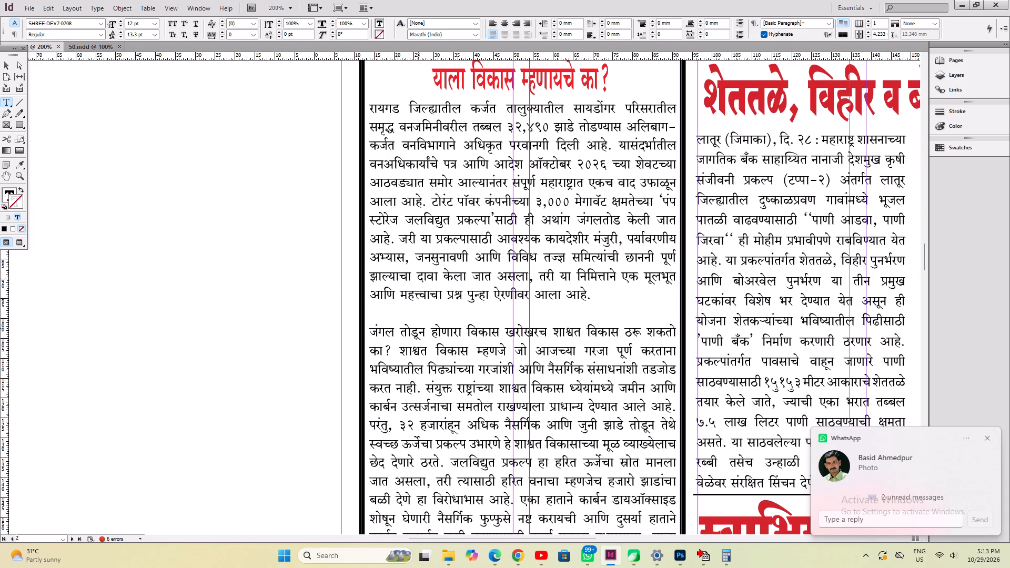
Remove the paragraph breaks before "जंगल तोडून", "सायडोंगर परिसराचा" and "डोंगरउतारावरील" in the editorial so the text runs on.
{"action": "key", "text": "Home"}
{"action": "key", "text": "BackSpace"}
{"action": "key", "text": "BackSpace"}
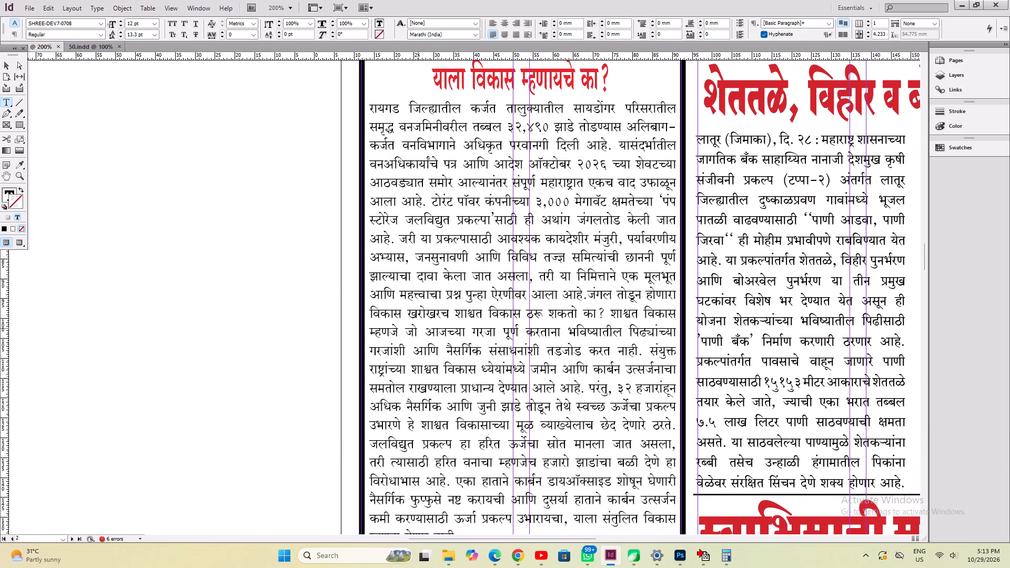
{"action": "scroll", "coordinate": [418, 328], "scroll_direction": "down", "scroll_amount": 8}
{"action": "left_click", "coordinate": [508, 387]}
{"action": "key", "text": "Delete"}
{"action": "key", "text": "Delete"}
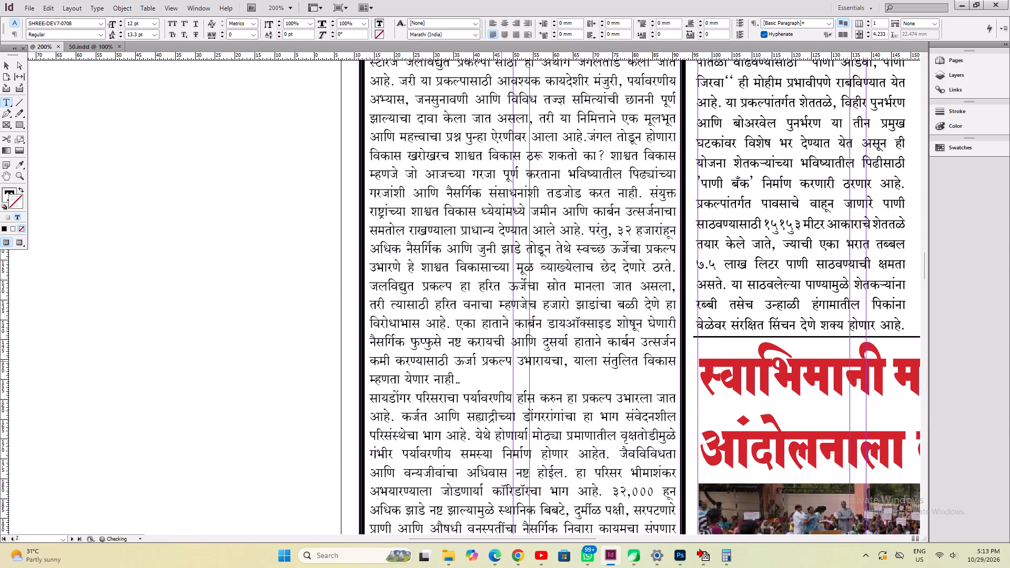
{"action": "scroll", "coordinate": [510, 406], "scroll_direction": "down", "scroll_amount": 10}
{"action": "left_click", "coordinate": [572, 388]}
{"action": "key", "text": "Delete"}
{"action": "key", "text": "Delete"}
Remove the editorial's paragraph breaks before "ऊर्जा गरज भागवणे" and "कर्जतच्या सायडोंगर".
{"action": "scroll", "coordinate": [578, 521], "scroll_direction": "down", "scroll_amount": 2}
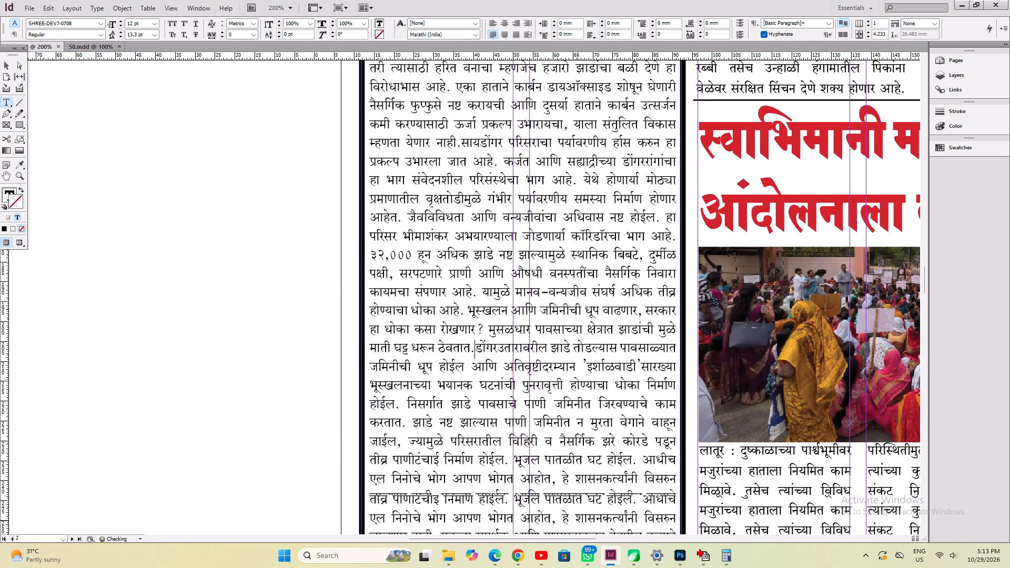
{"action": "scroll", "coordinate": [578, 528], "scroll_direction": "down", "scroll_amount": 5}
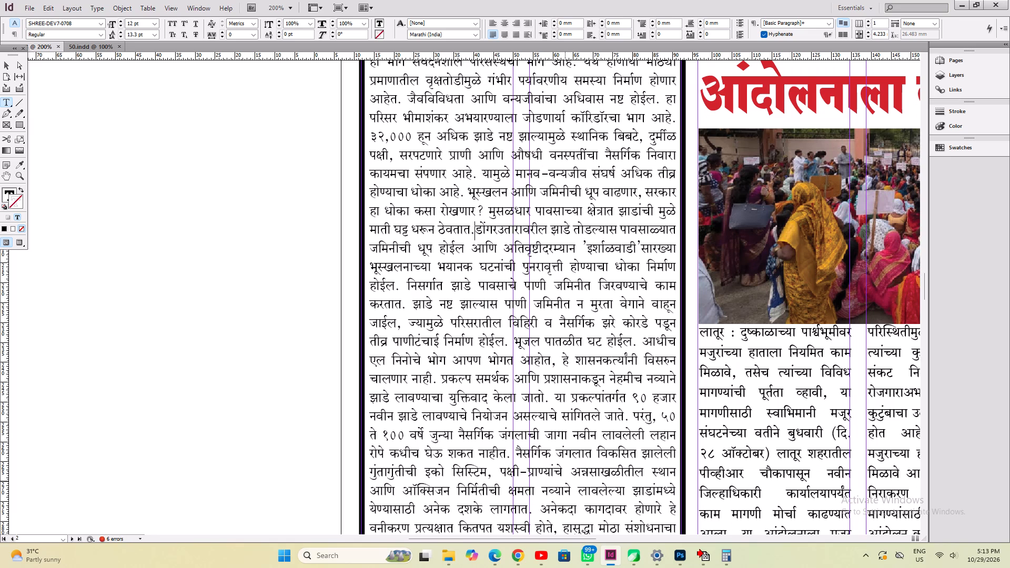
{"action": "scroll", "coordinate": [565, 481], "scroll_direction": "down", "scroll_amount": 7}
{"action": "scroll", "coordinate": [515, 421], "scroll_direction": "down", "scroll_amount": 4}
{"action": "left_click", "coordinate": [519, 329]}
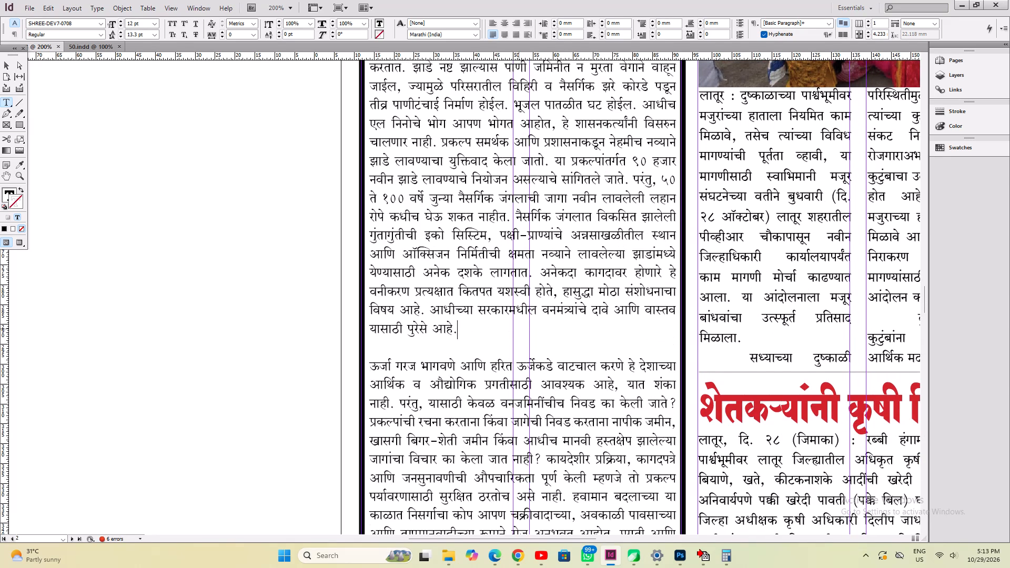
{"action": "key", "text": "Delete"}
{"action": "key", "text": "Delete"}
{"action": "scroll", "coordinate": [532, 361], "scroll_direction": "down", "scroll_amount": 4}
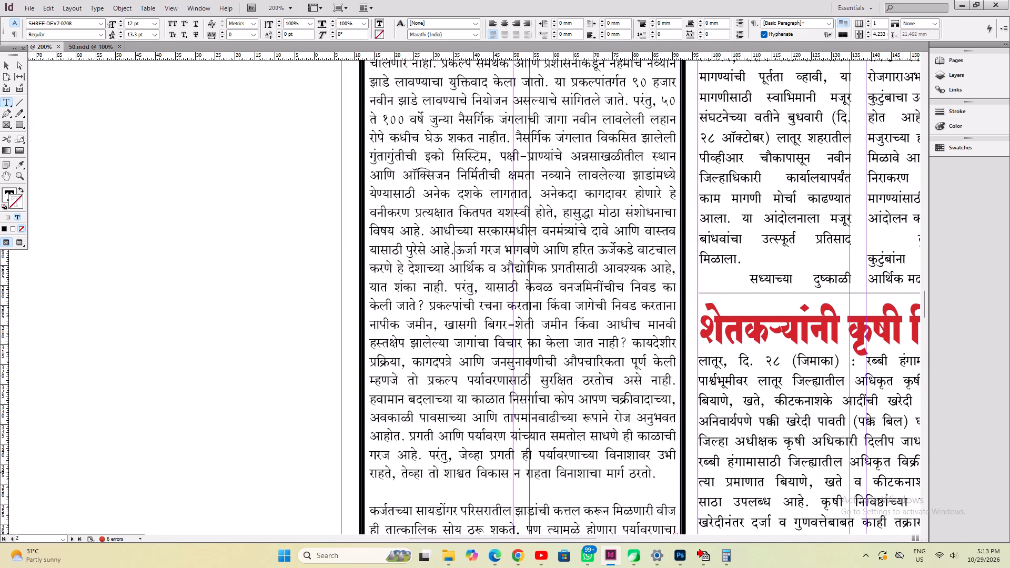
{"action": "left_click", "coordinate": [663, 469]}
{"action": "key", "text": "Delete"}
{"action": "key", "text": "Delete"}
Tighten the editorial's tracking to -20 from "ऊर्जा गरज भागवणे" through "कर्जतच्या सायडोंगर".
{"action": "scroll", "coordinate": [656, 479], "scroll_direction": "down", "scroll_amount": 7}
{"action": "left_click", "coordinate": [496, 376]}
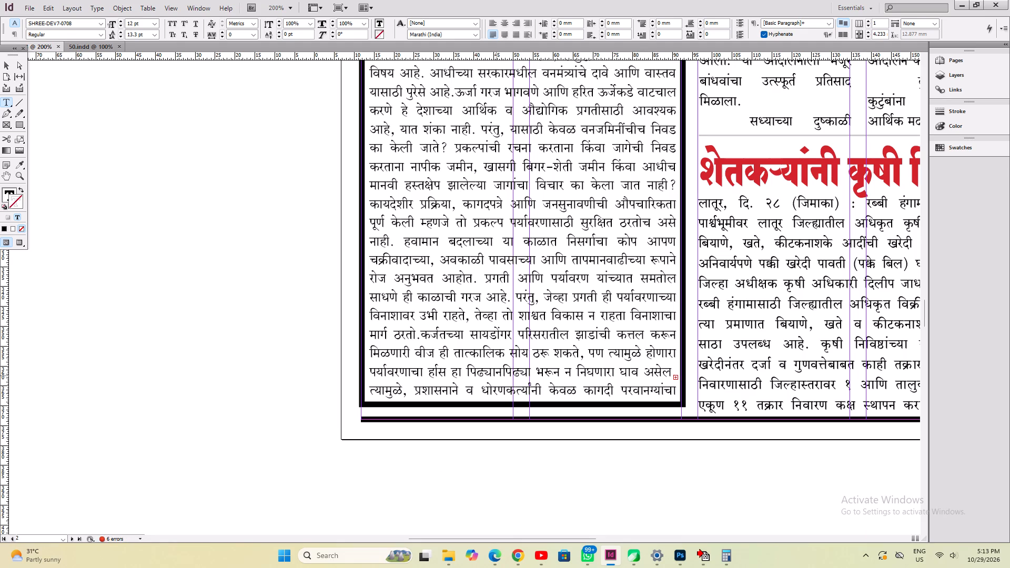
{"action": "left_click_drag", "start_coordinate": [467, 94], "coordinate": [516, 333]}
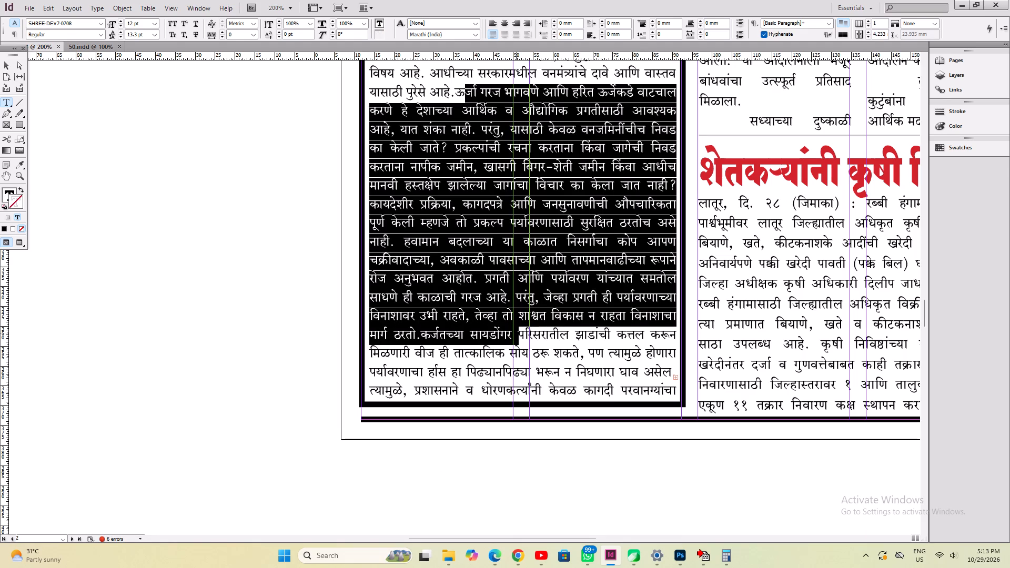
{"action": "key", "text": "alt+Left"}
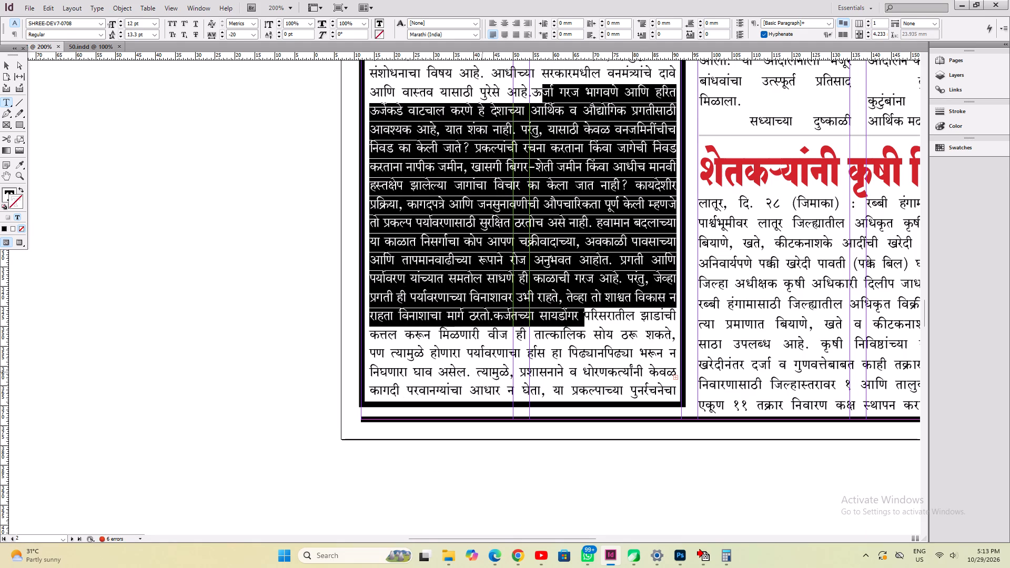
Insert a break after "घाव असेल." to push the rest of the editorial out of the frame.
{"action": "left_click", "coordinate": [473, 369]}
{"action": "key", "text": "Return"}
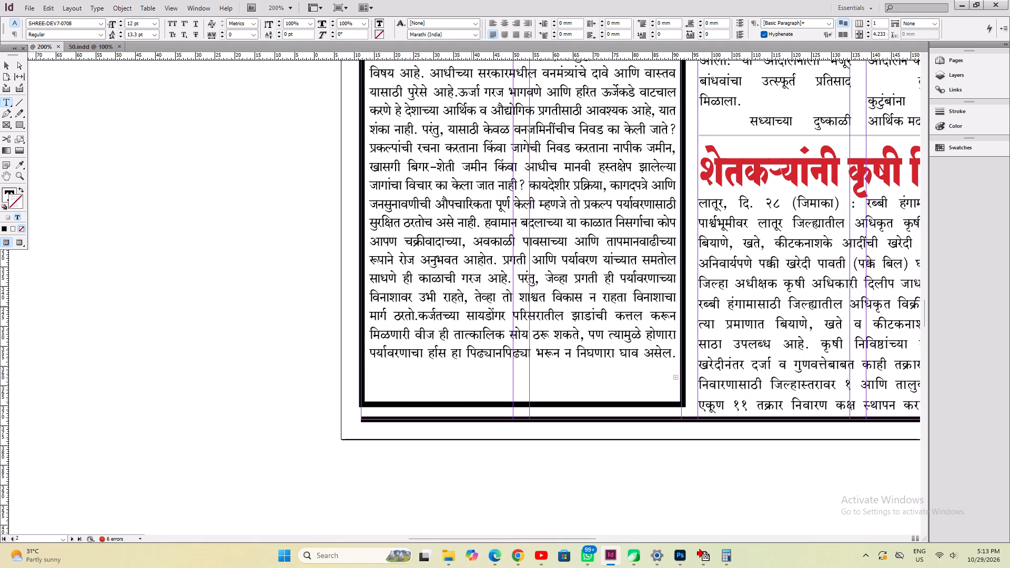
Loosen the tracking from "यासाठी केवळ" to the editorial's closing sentence to fill the frame, and save the document.
{"action": "left_click_drag", "start_coordinate": [457, 139], "coordinate": [551, 348]}
{"action": "key", "text": "alt+Right"}
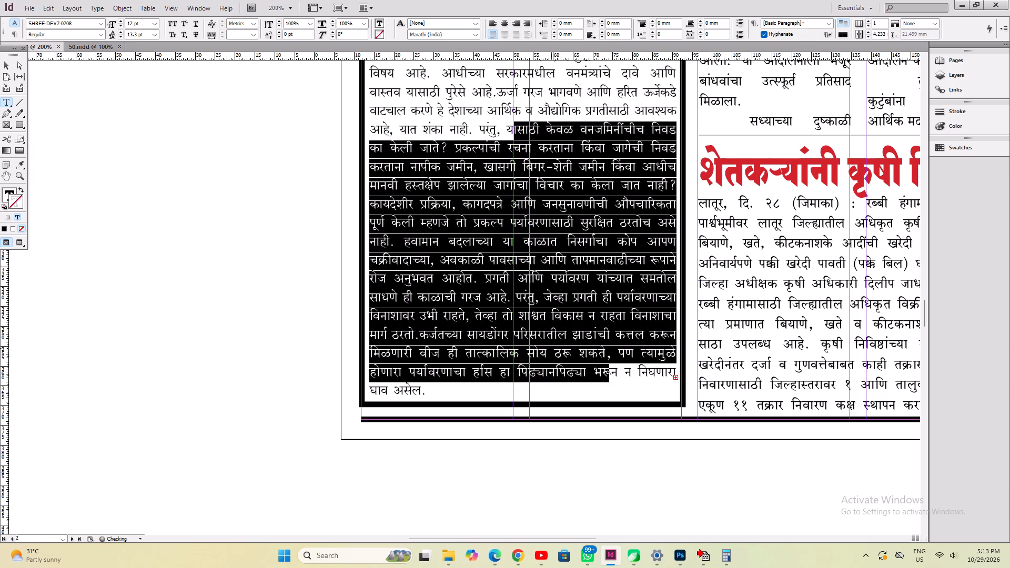
{"action": "key", "text": "ctrl+z"}
{"action": "key", "text": "ctrl+s"}
{"action": "key", "text": "ctrl+0"}
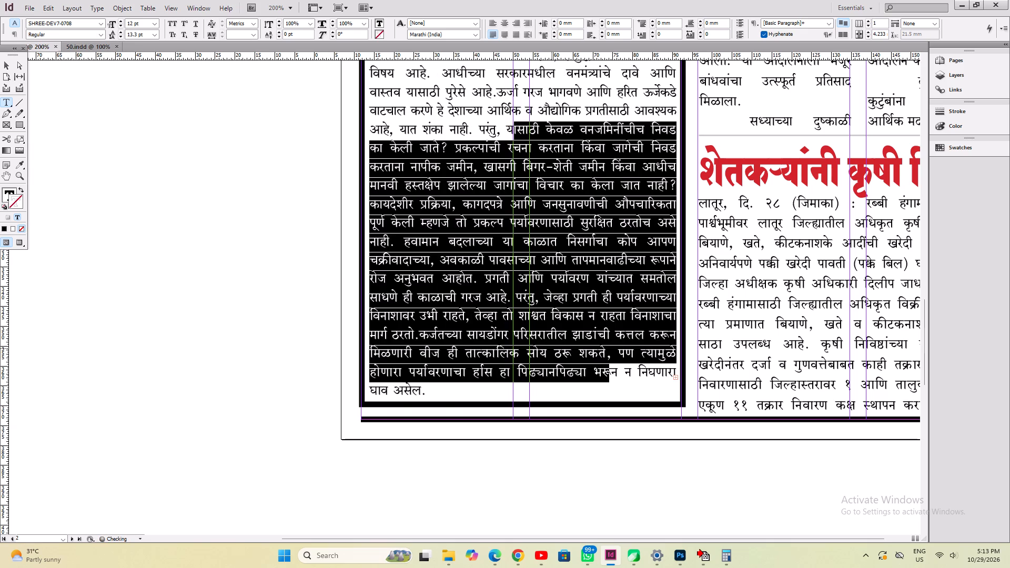
{"action": "key", "text": "ctrl+s"}
{"action": "key", "text": "ctrl+s"}
Set the issue number in the front-page dateline to 23.
{"action": "scroll", "coordinate": [583, 466], "scroll_direction": "up", "scroll_amount": 17}
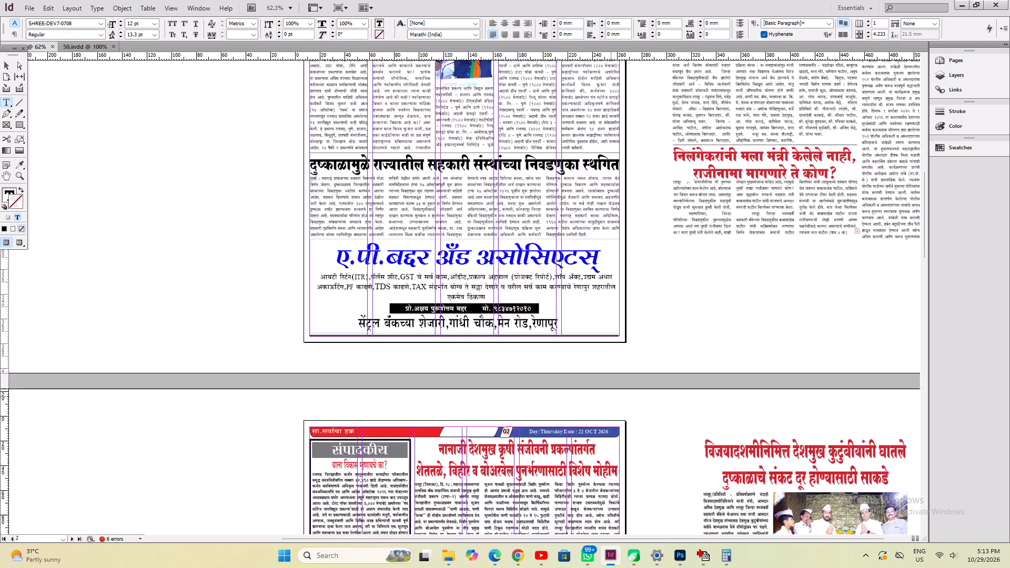
{"action": "scroll", "coordinate": [611, 397], "scroll_direction": "up", "scroll_amount": 13}
{"action": "left_click", "coordinate": [404, 364]}
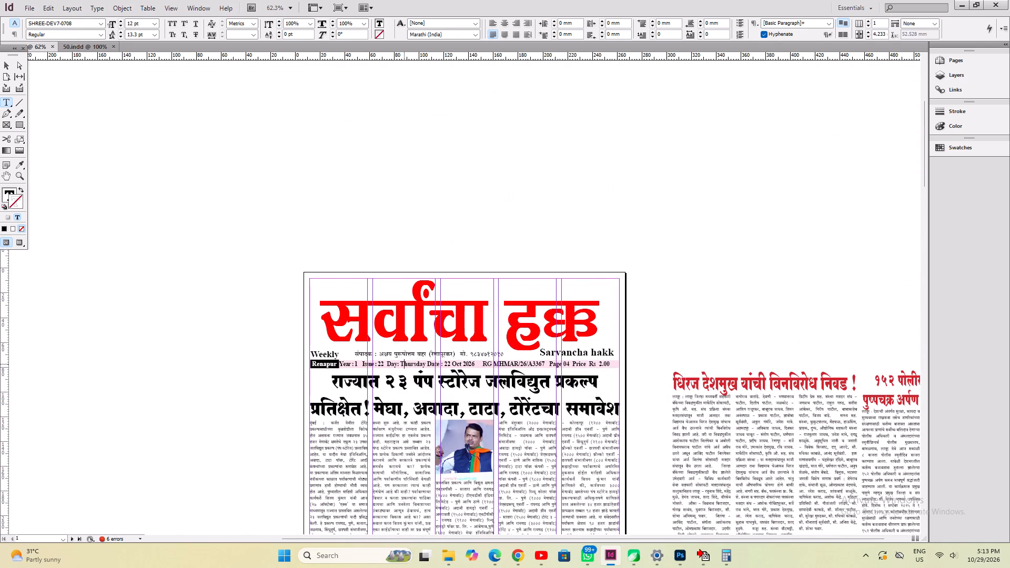
{"action": "key", "text": "ctrl+2"}
{"action": "key", "text": "Left"}
{"action": "key", "text": "Left"}
{"action": "key", "text": "Left"}
{"action": "key", "text": "Left"}
{"action": "key", "text": "Left"}
{"action": "key", "text": "Left"}
{"action": "key", "text": "Left"}
{"action": "key", "text": "Left"}
{"action": "key", "text": "Left"}
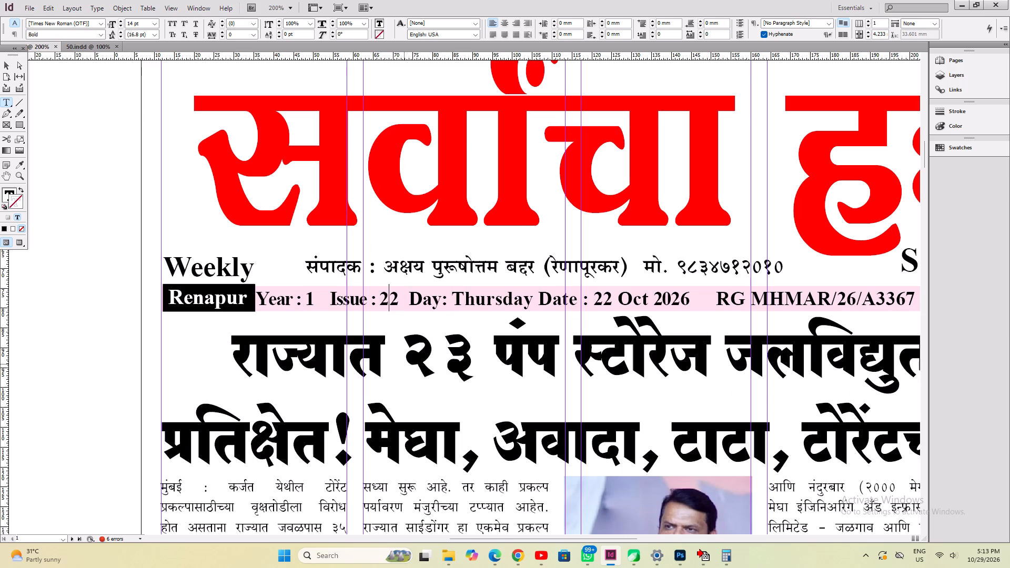
{"action": "key", "text": "shift+Right"}
{"action": "key", "text": "3"}
Change the date in the front-page dateline to 29 Oct 2026.
{"action": "key", "text": "Right"}
{"action": "key", "text": "Right"}
{"action": "key", "text": "Right"}
{"action": "key", "text": "Right"}
{"action": "key", "text": "Right"}
{"action": "key", "text": "Right"}
{"action": "key", "text": "Right"}
{"action": "key", "text": "Right"}
{"action": "key", "text": "Right"}
{"action": "key", "text": "Right"}
{"action": "key", "text": "Right"}
{"action": "key", "text": "Right"}
{"action": "key", "text": "Right"}
{"action": "key", "text": "Right"}
{"action": "key", "text": "Right"}
{"action": "key", "text": "Right"}
{"action": "key", "text": "Right"}
{"action": "key", "text": "Right"}
{"action": "key", "text": "Right"}
{"action": "key", "text": "Right"}
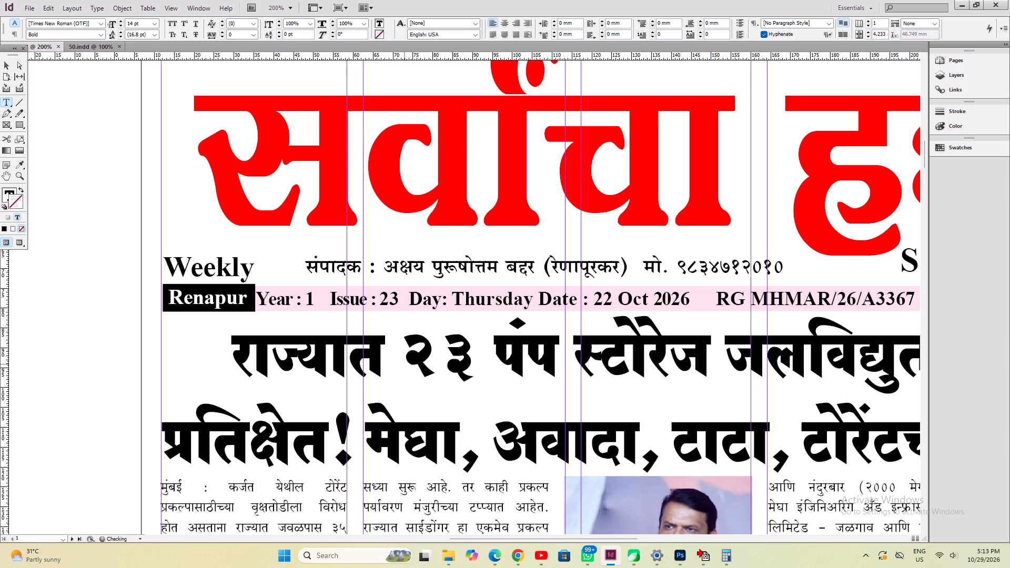
{"action": "key", "text": "shift+Right"}
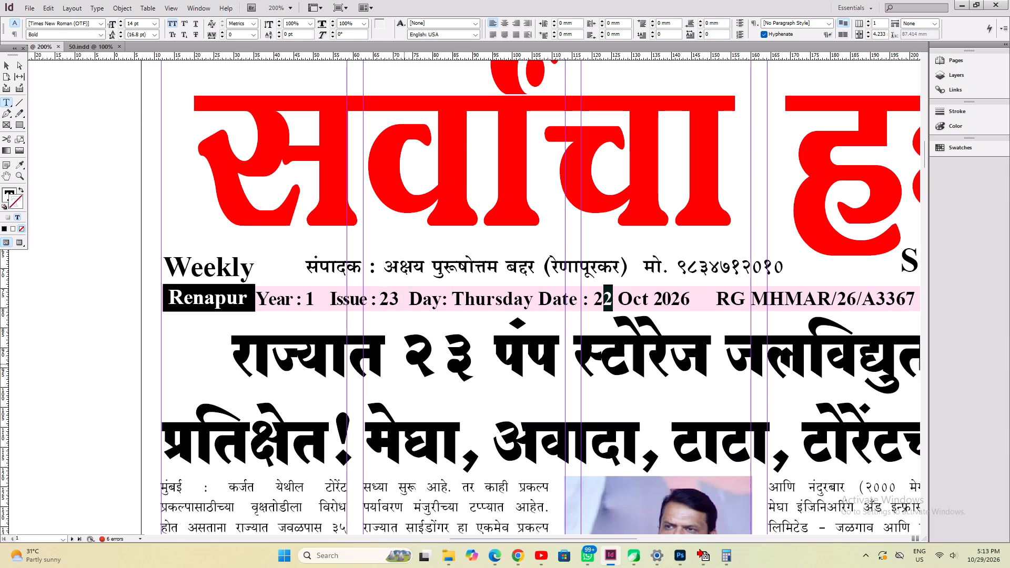
{"action": "key", "text": "9"}
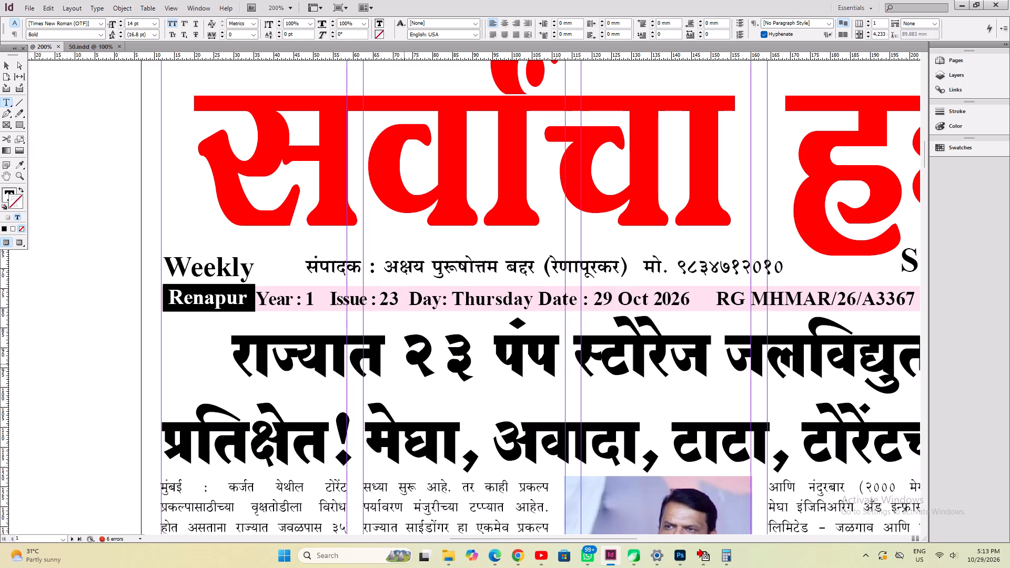
{"action": "key", "text": "Left"}
Change the date in the page 02 header strip to 29 OCT 2026.
{"action": "left_click_drag", "start_coordinate": [610, 360], "coordinate": [398, 128], "text": "alt"}
{"action": "left_click_drag", "start_coordinate": [485, 379], "coordinate": [487, 212], "text": "alt"}
{"action": "left_click_drag", "start_coordinate": [604, 349], "coordinate": [605, 327], "text": "alt"}
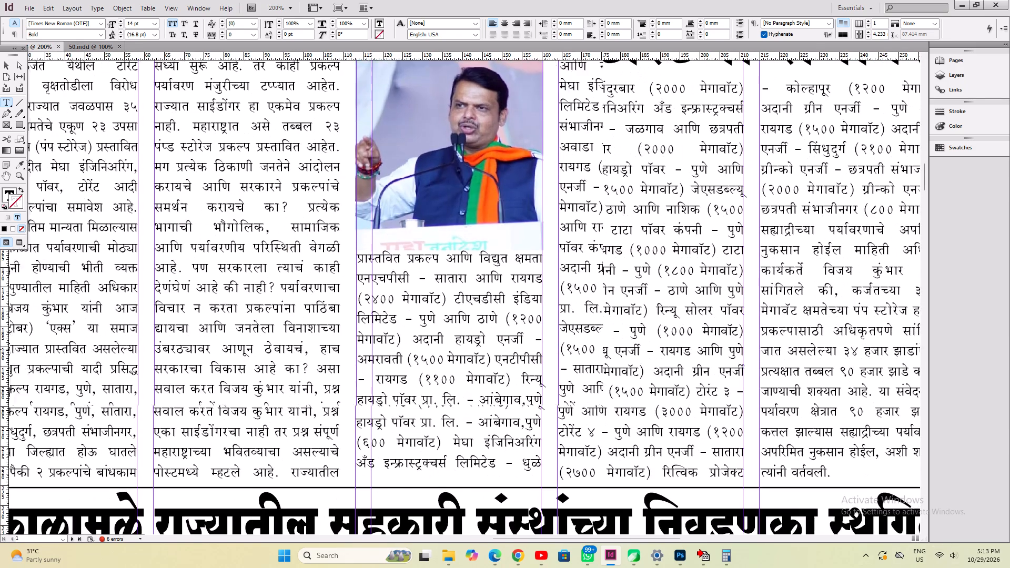
{"action": "left_click_drag", "start_coordinate": [605, 327], "coordinate": [605, 179], "text": "alt"}
{"action": "left_click_drag", "start_coordinate": [595, 427], "coordinate": [579, 178], "text": "alt"}
{"action": "left_click_drag", "start_coordinate": [538, 350], "coordinate": [547, 117], "text": "alt"}
{"action": "left_click_drag", "start_coordinate": [470, 337], "coordinate": [521, 121], "text": "alt"}
{"action": "left_click_drag", "start_coordinate": [491, 323], "coordinate": [520, 147], "text": "alt"}
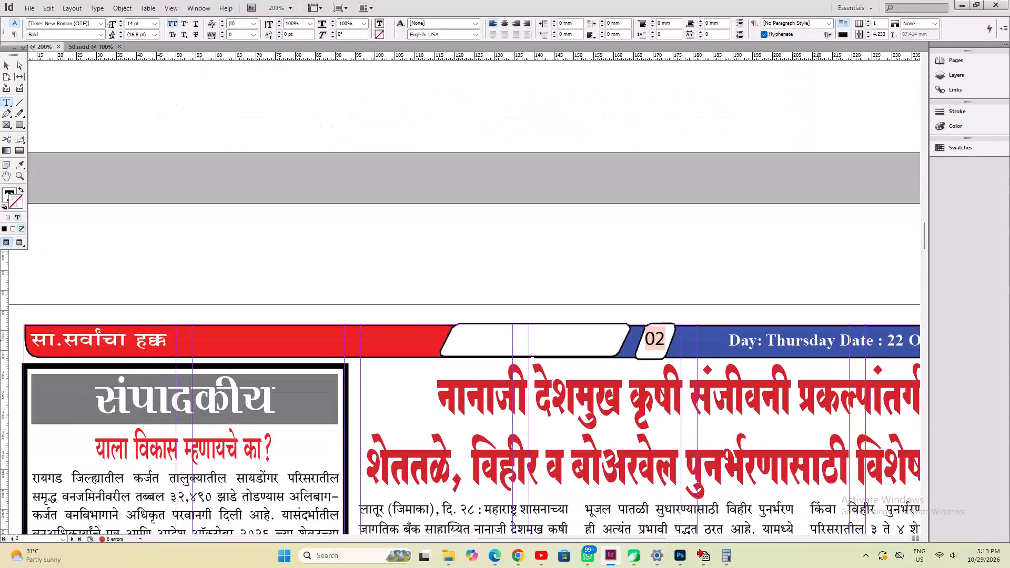
{"action": "left_click_drag", "start_coordinate": [847, 357], "coordinate": [698, 379], "text": "alt"}
{"action": "left_click", "coordinate": [764, 363]}
{"action": "key", "text": "Left"}
{"action": "key", "text": "shift+Right"}
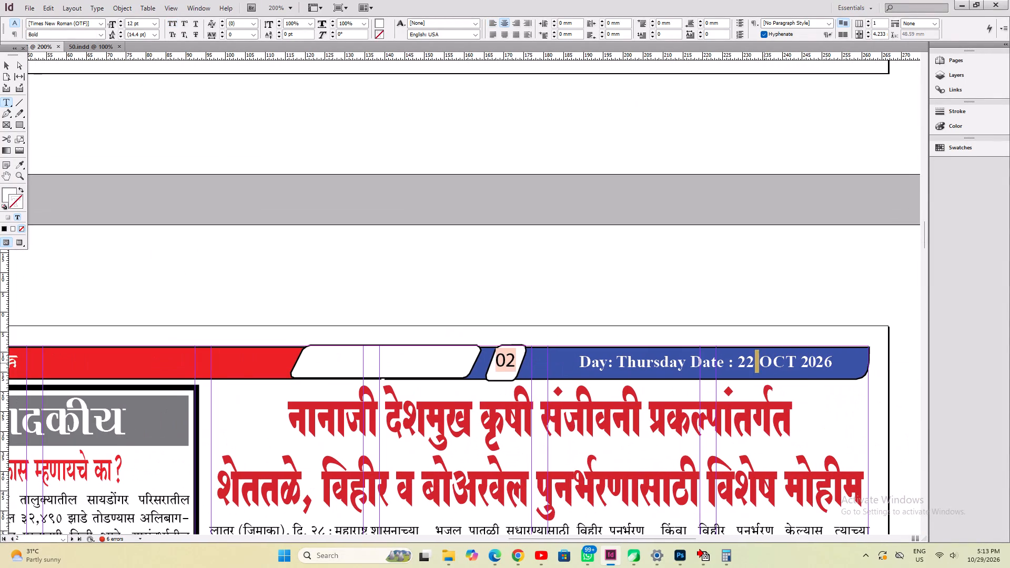
{"action": "key", "text": "Left"}
{"action": "key", "text": "Left"}
{"action": "key", "text": "shift+Right"}
{"action": "key", "text": "9"}
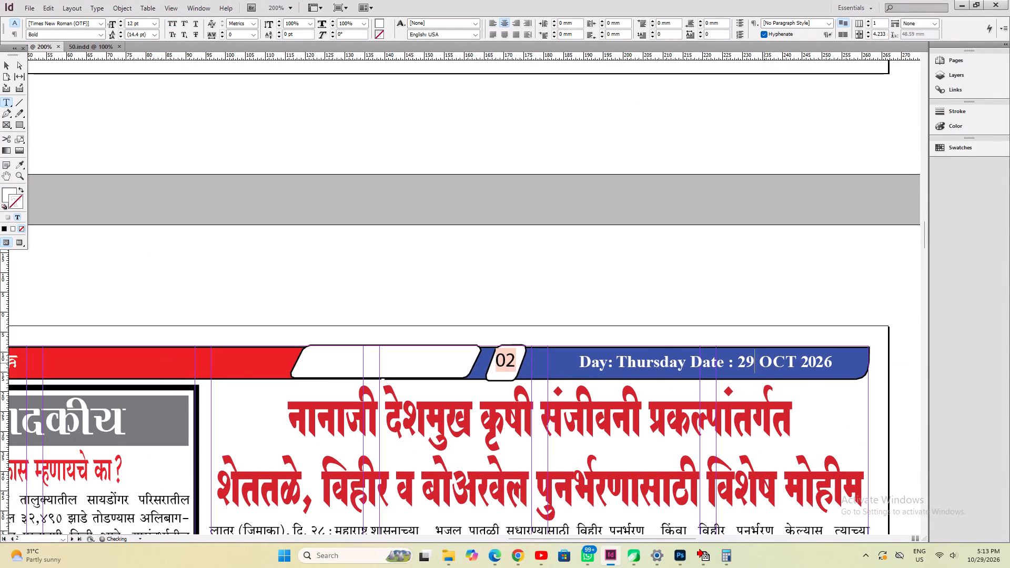
Copy the page 02 header's day and date line and replace the one in the page 03 header with it.
{"action": "key", "text": "ctrl+a"}
{"action": "key", "text": "ctrl+c"}
{"action": "key", "text": "ctrl+0"}
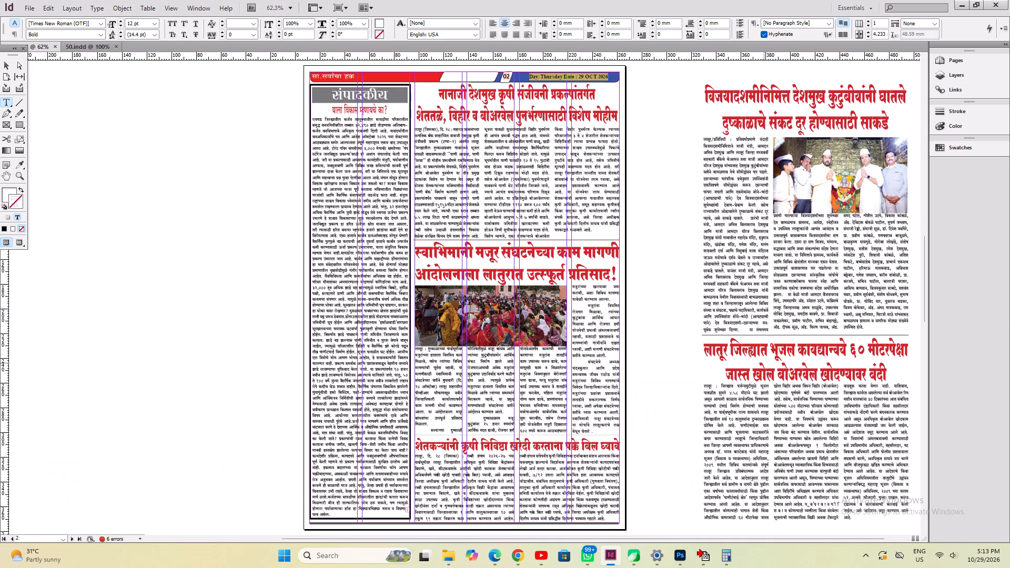
{"action": "scroll", "coordinate": [764, 363], "scroll_direction": "down", "scroll_amount": 8}
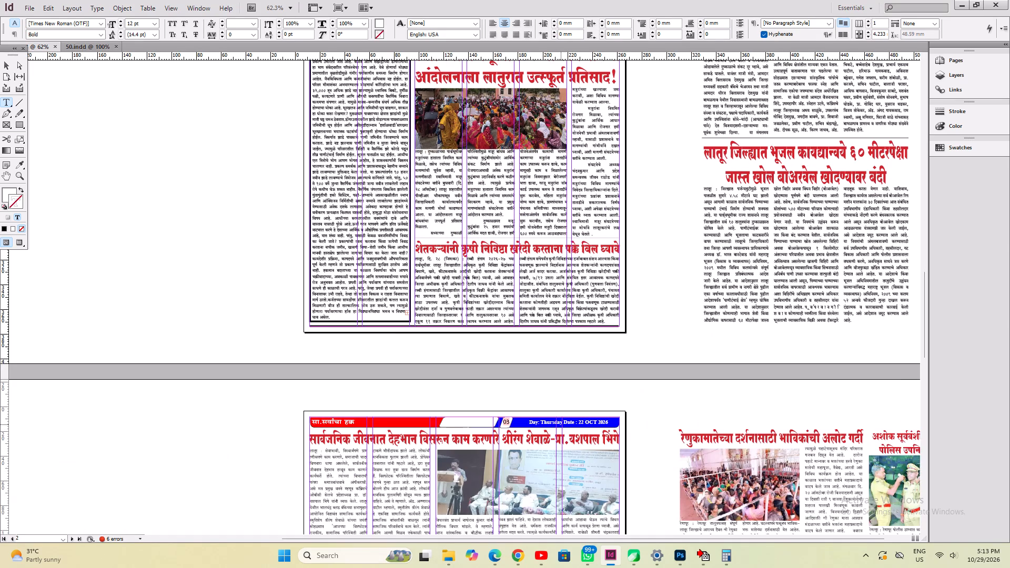
{"action": "left_click", "coordinate": [561, 424]}
{"action": "key", "text": "ctrl+a"}
{"action": "key", "text": "ctrl+v"}
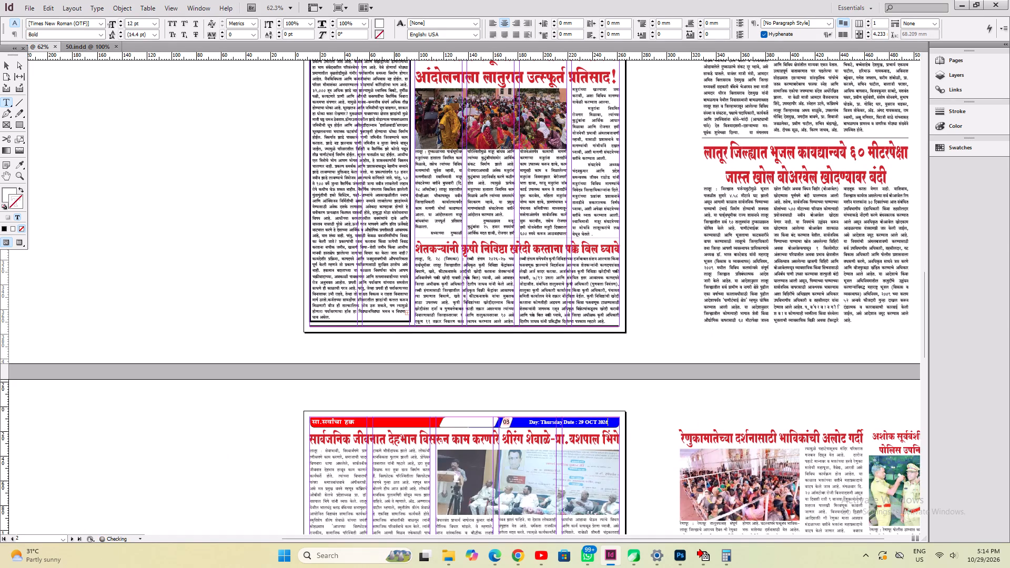
Replace the page 04 header's day and date line with the copied 29 OCT 2026 line, and save the document.
{"action": "scroll", "coordinate": [591, 495], "scroll_direction": "down", "scroll_amount": 18}
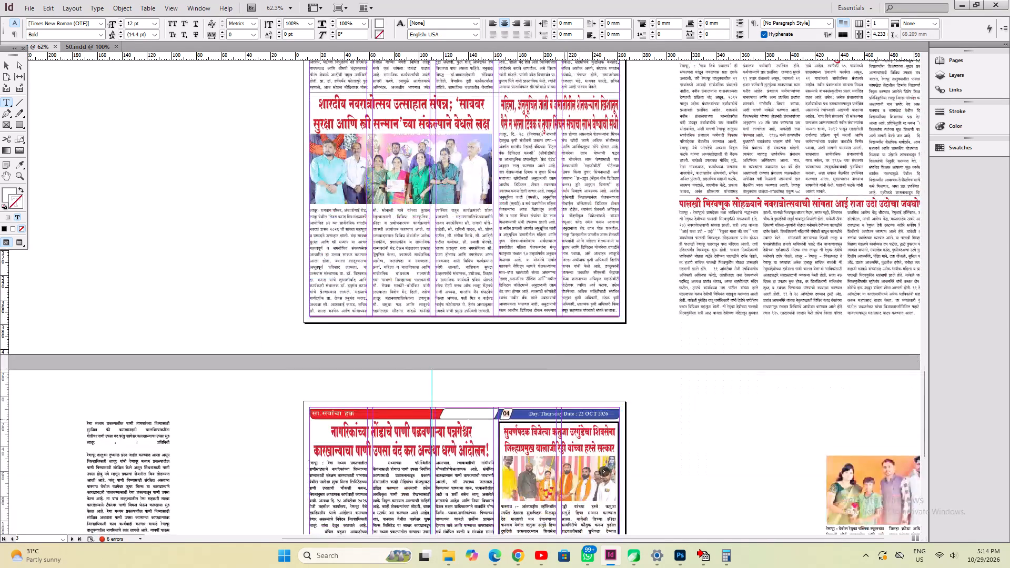
{"action": "left_click", "coordinate": [564, 411]}
{"action": "key", "text": "ctrl+a"}
{"action": "left_click", "coordinate": [553, 415], "text": "ctrl"}
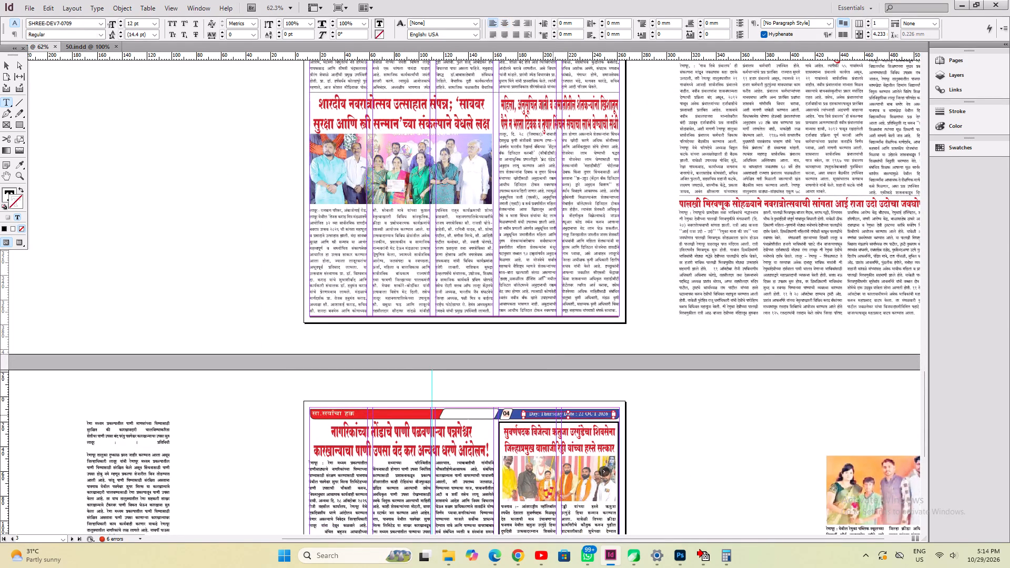
{"action": "left_click", "coordinate": [553, 415]}
{"action": "key", "text": "ctrl+a"}
{"action": "key", "text": "ctrl+v"}
{"action": "key", "text": "ctrl+s"}
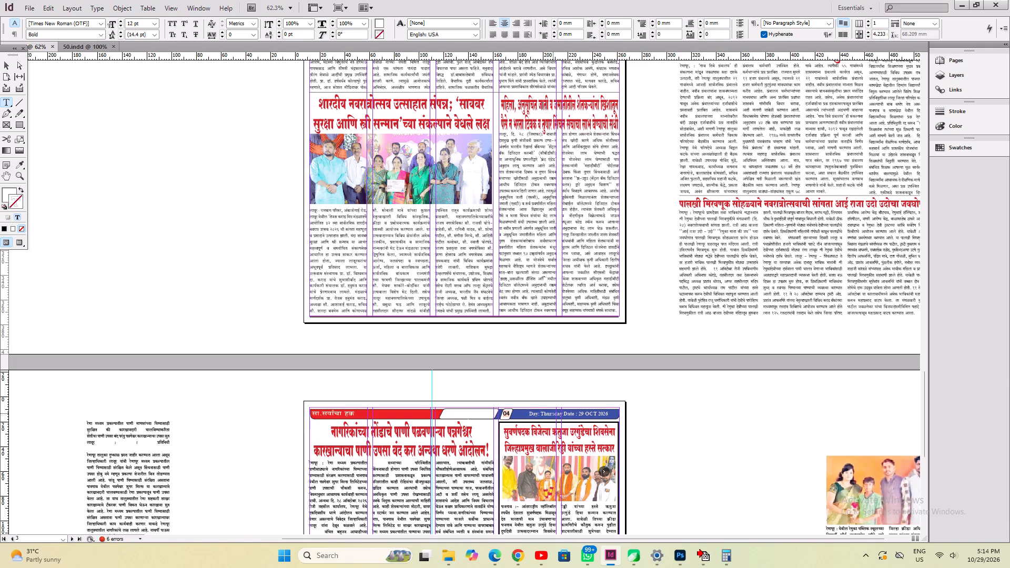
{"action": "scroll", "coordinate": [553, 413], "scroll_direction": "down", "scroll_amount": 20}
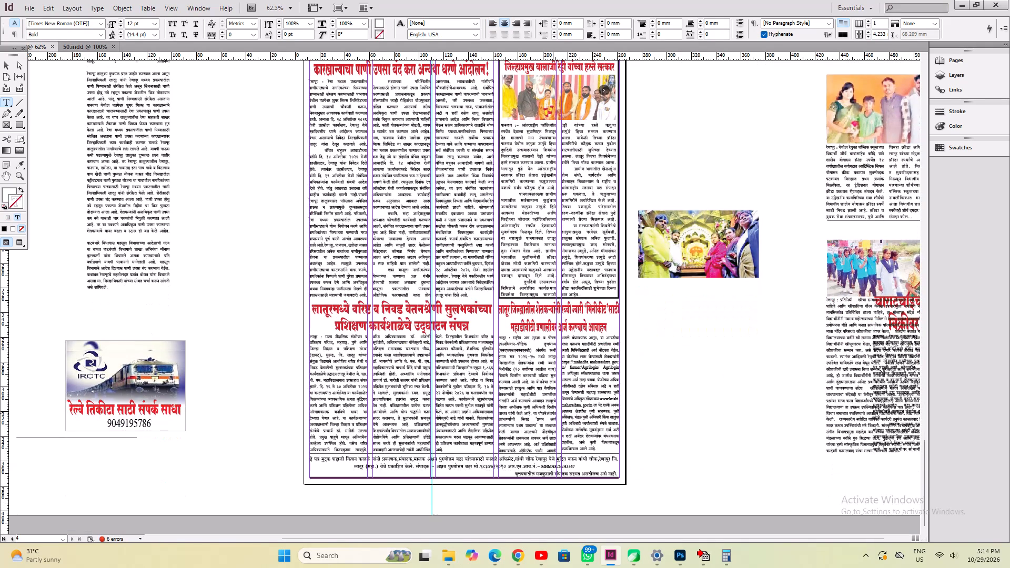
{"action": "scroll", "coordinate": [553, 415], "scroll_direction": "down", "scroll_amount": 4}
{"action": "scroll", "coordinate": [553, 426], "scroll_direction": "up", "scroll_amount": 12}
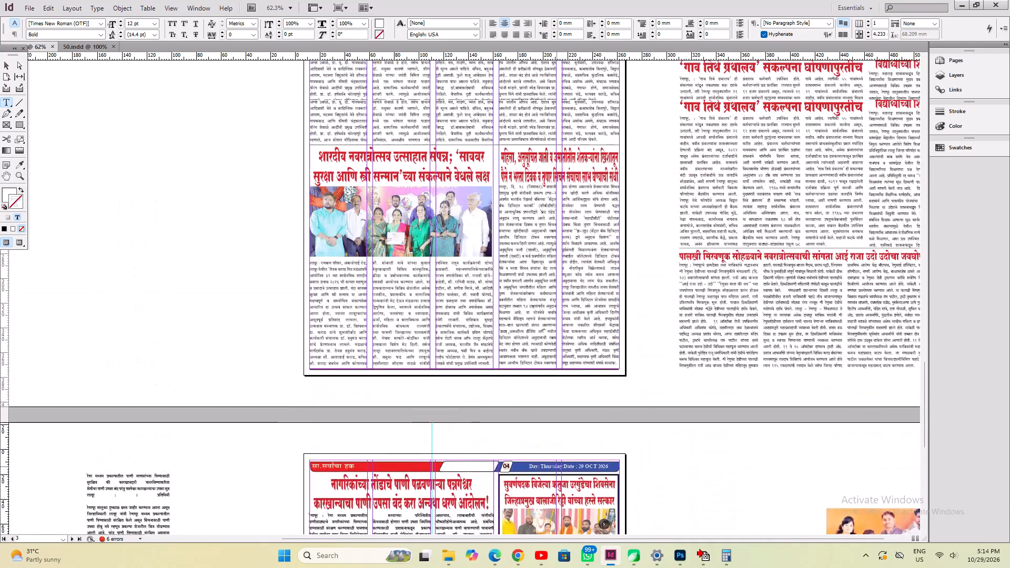
Export all pages to the Desktop as a print PDF named SARVANCHA HAKK with the High Quality Print preset, despite missing fonts.
{"action": "scroll", "coordinate": [557, 466], "scroll_direction": "up", "scroll_amount": 4}
{"action": "key", "text": "ctrl+e"}
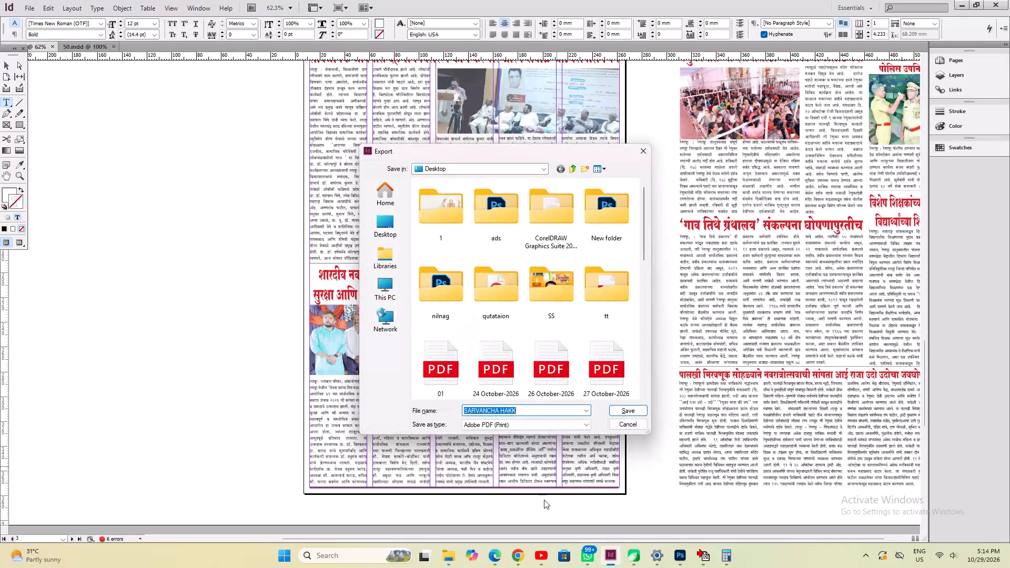
{"action": "left_click", "coordinate": [626, 411]}
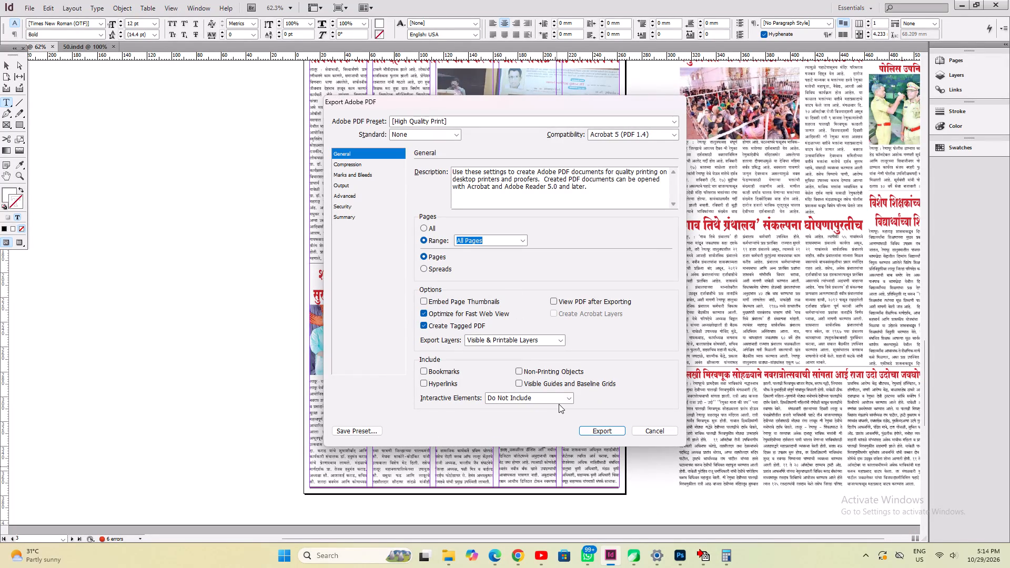
{"action": "key", "text": "Return"}
{"action": "key", "text": "Return"}
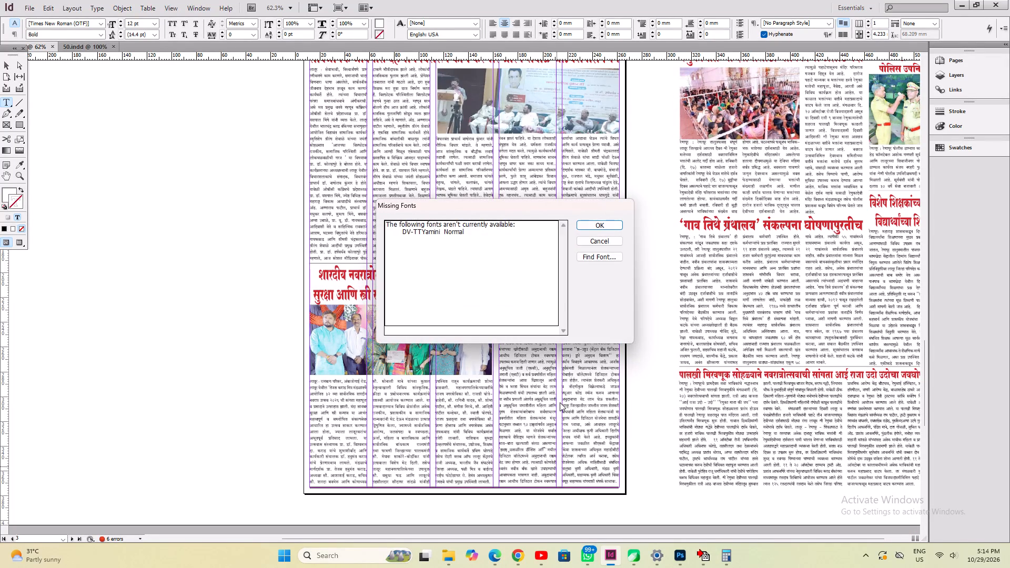
{"action": "key", "text": "Return"}
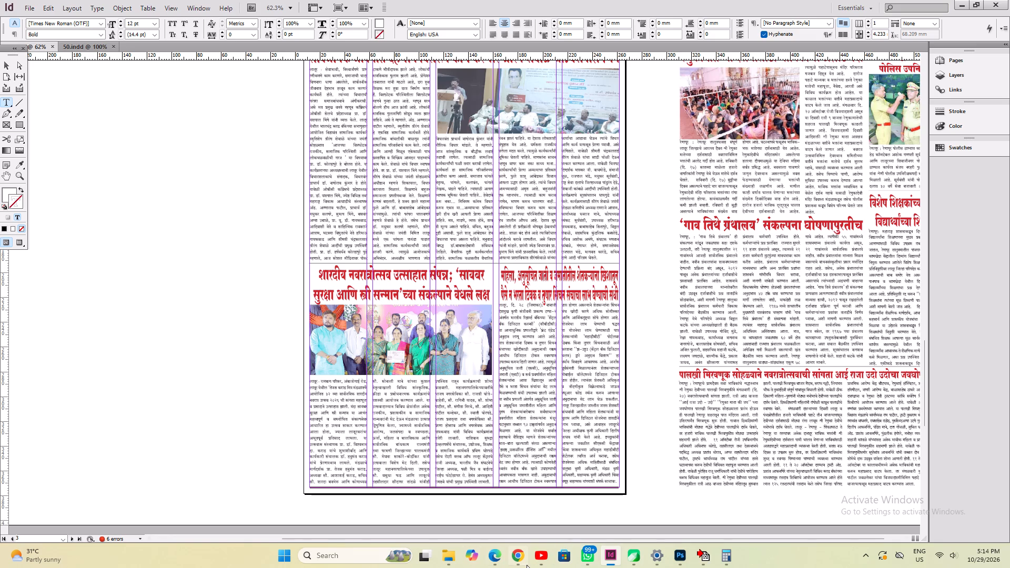
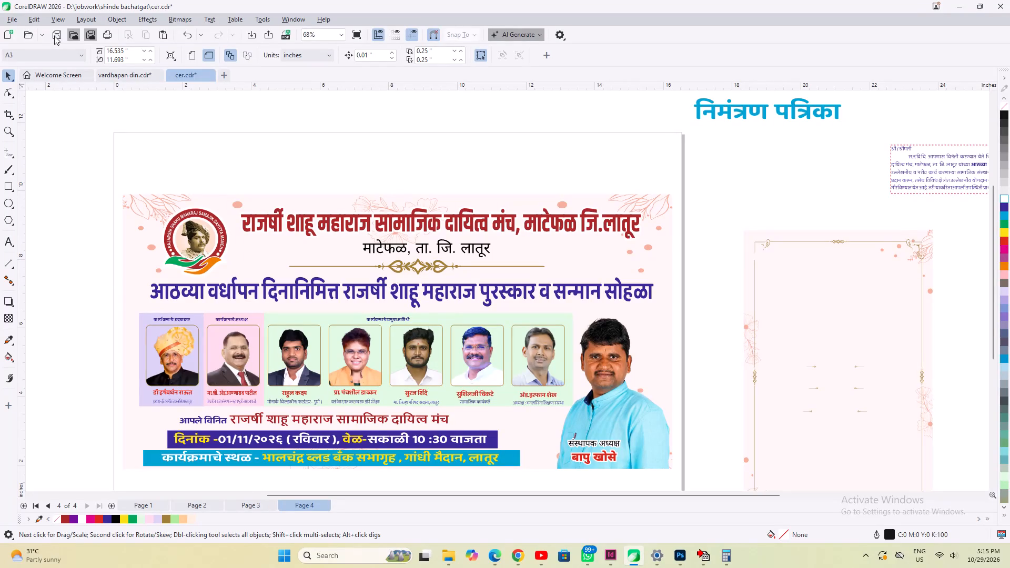
Save the award-ceremony banner document cer.cdr in CorelDRAW.
{"action": "left_click", "coordinate": [54, 36]}
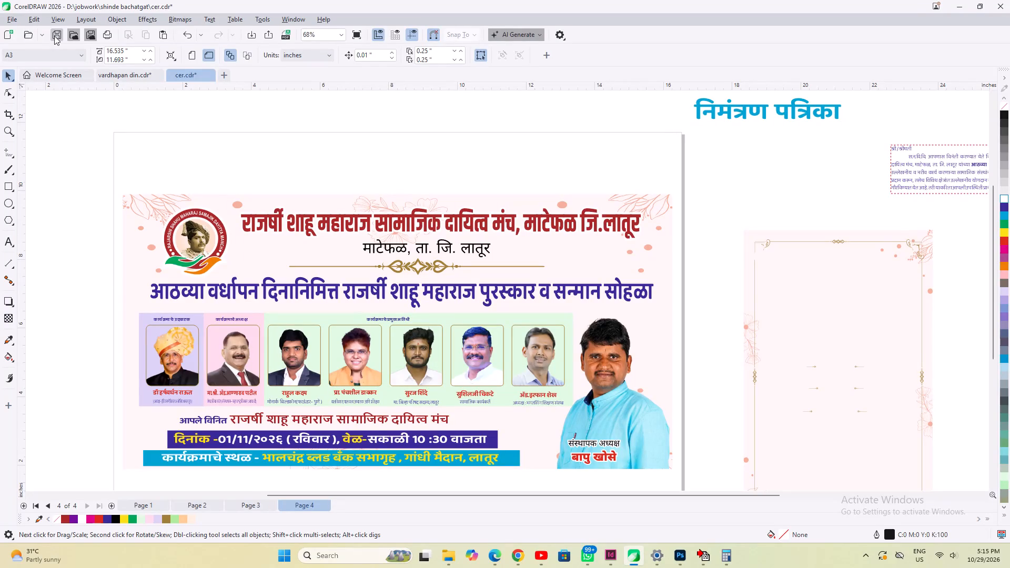
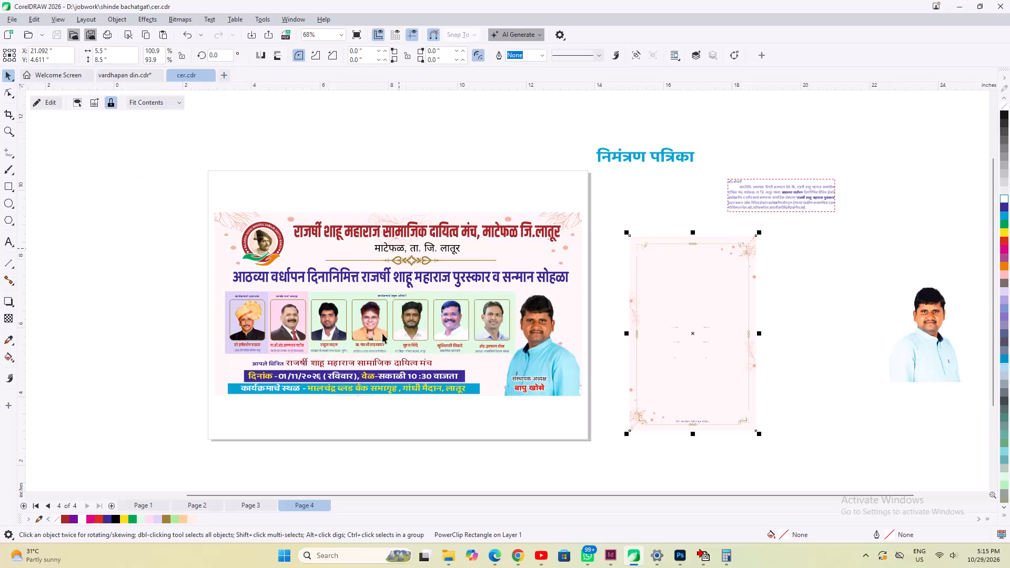
Select the complete award ceremony banner group on Page 4 of cer.cdr.
{"action": "left_click", "coordinate": [597, 411]}
{"action": "left_click_drag", "start_coordinate": [597, 411], "coordinate": [168, 150]}
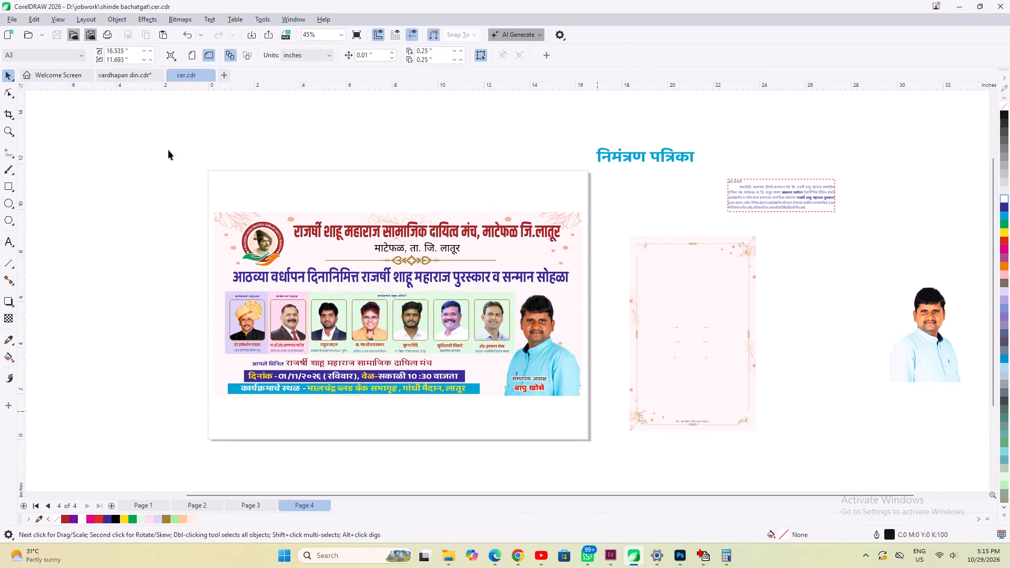
{"action": "left_click_drag", "start_coordinate": [168, 150], "coordinate": [147, 134]}
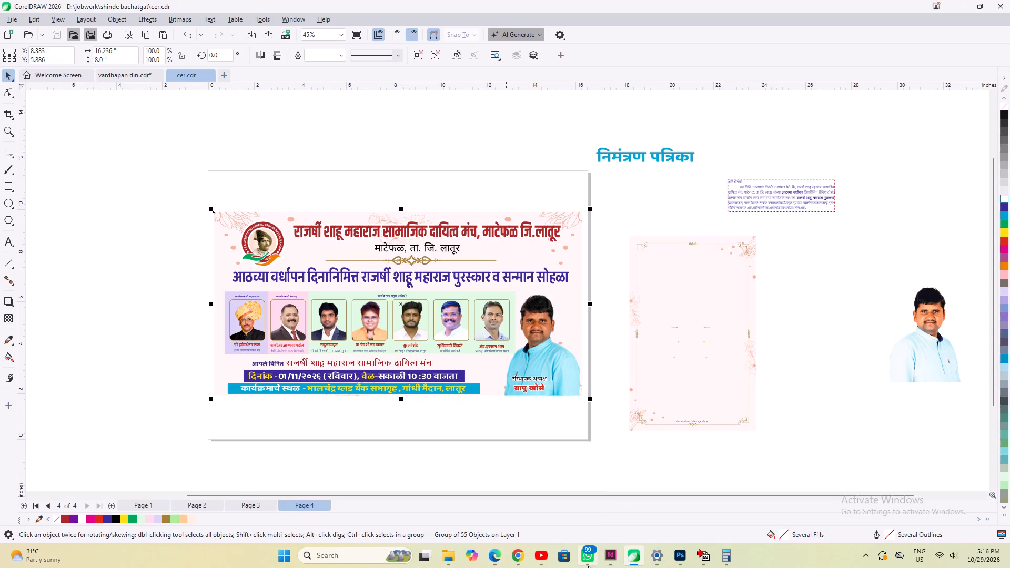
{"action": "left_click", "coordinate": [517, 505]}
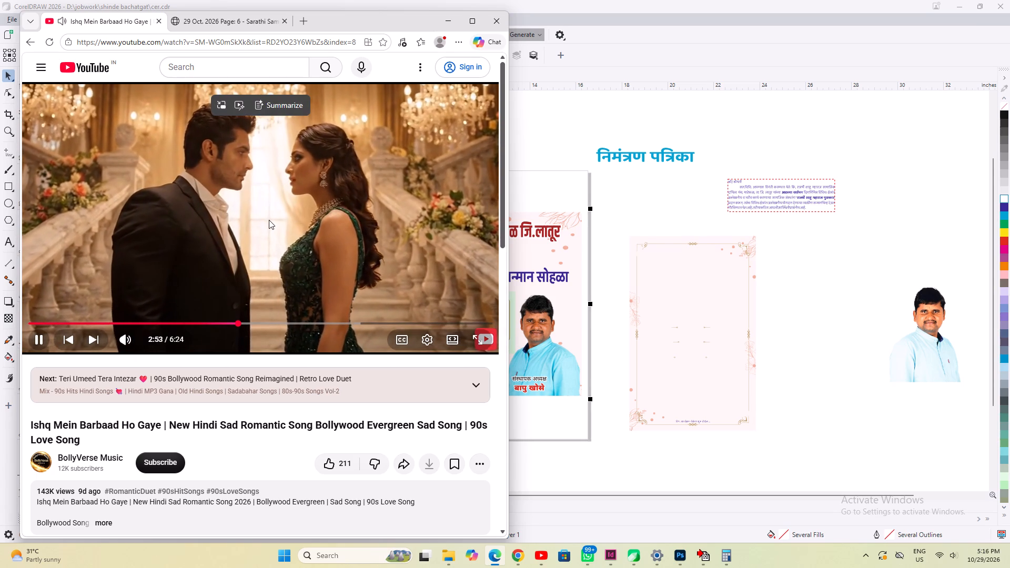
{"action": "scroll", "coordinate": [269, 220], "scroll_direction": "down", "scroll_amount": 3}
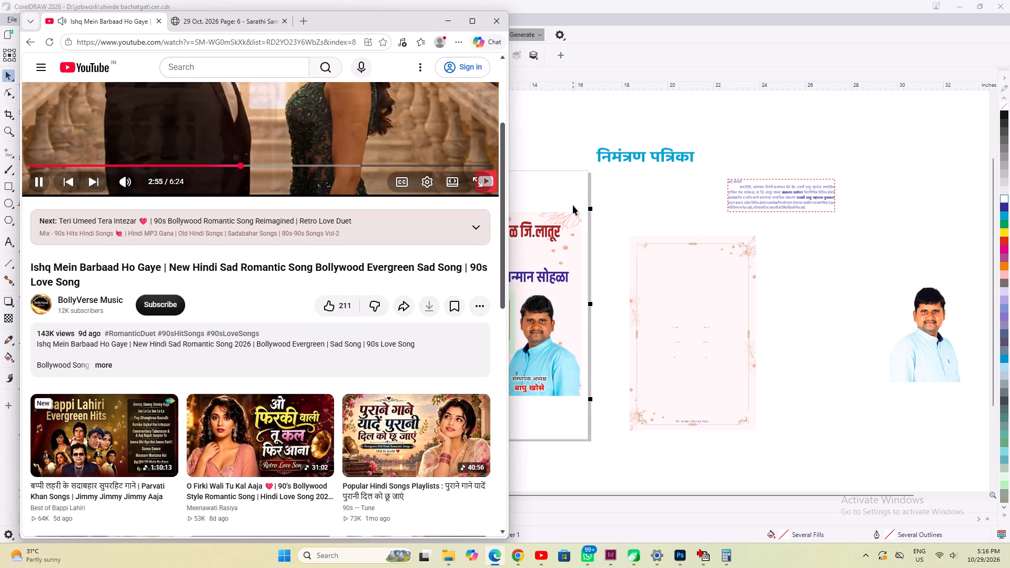
Return to CorelDRAW, save the cer.cdr invitation banner document and close it, leaving vardhapan din.cdr open.
{"action": "left_click", "coordinate": [573, 205]}
{"action": "key", "text": "ctrl+s"}
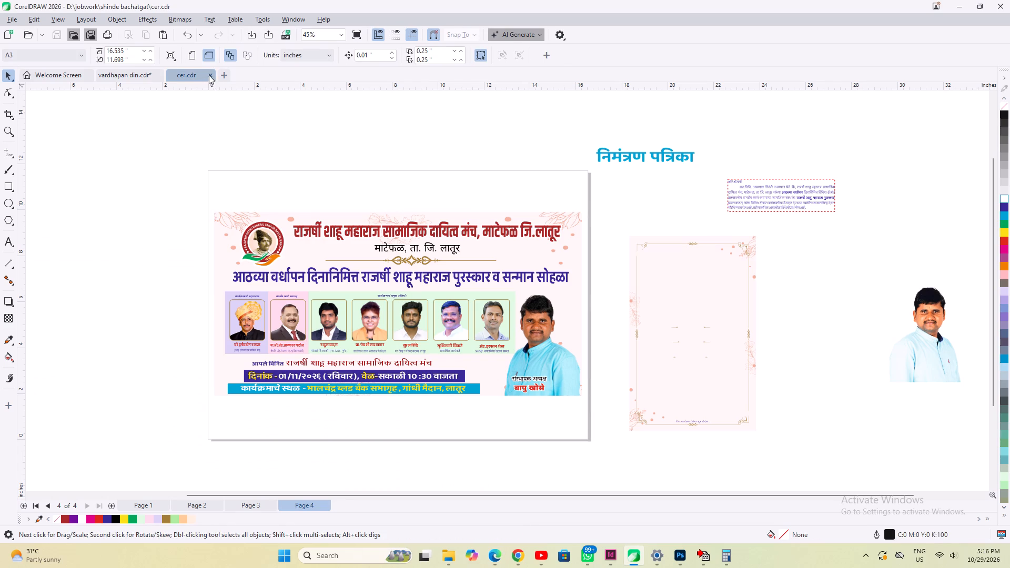
{"action": "left_click", "coordinate": [209, 75]}
{"action": "left_click", "coordinate": [659, 399]}
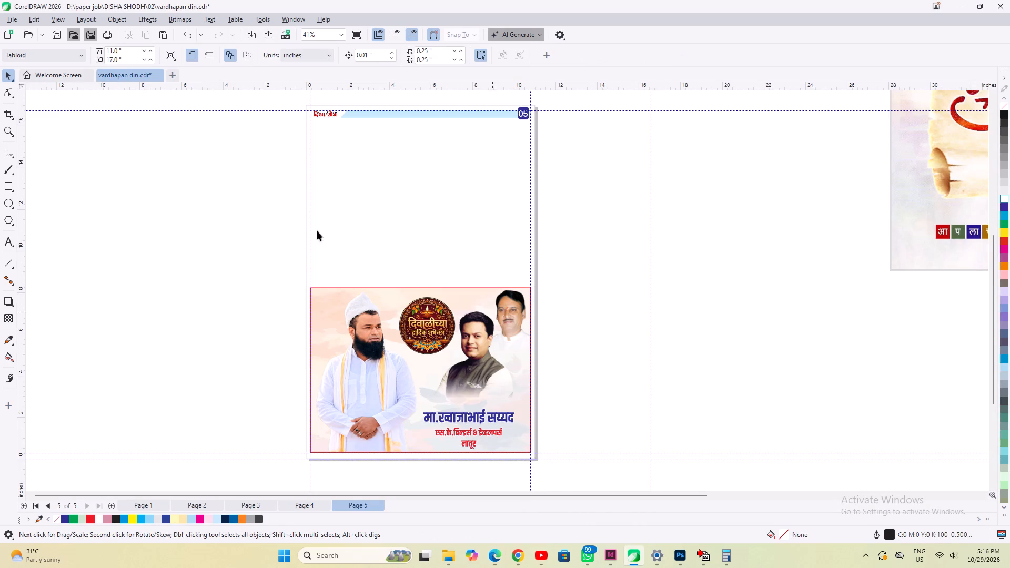
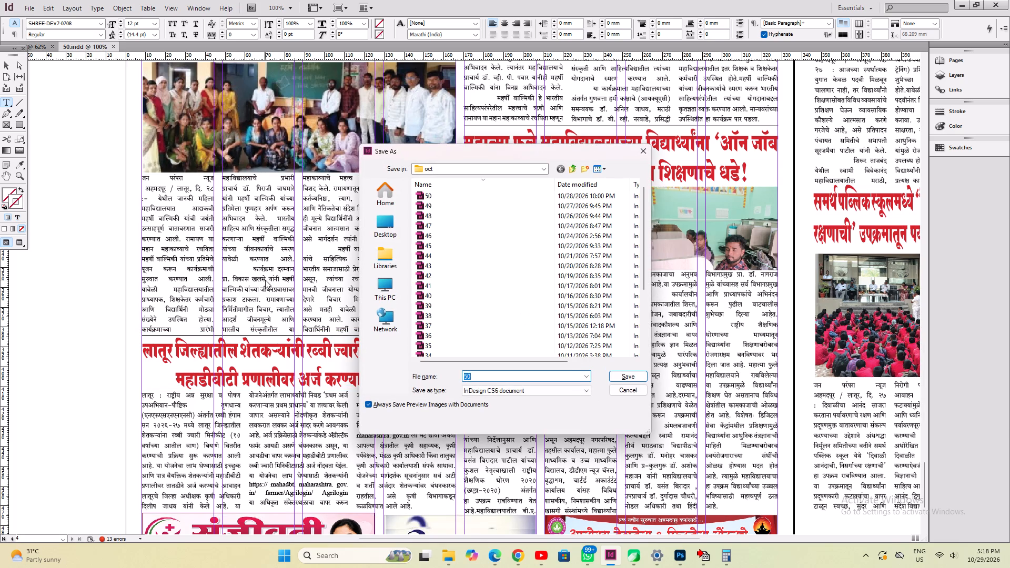
Save the InDesign newspaper document as a new file named 51 in the oct folder.
{"action": "scroll", "coordinate": [472, 349], "scroll_direction": "up", "scroll_amount": 6}
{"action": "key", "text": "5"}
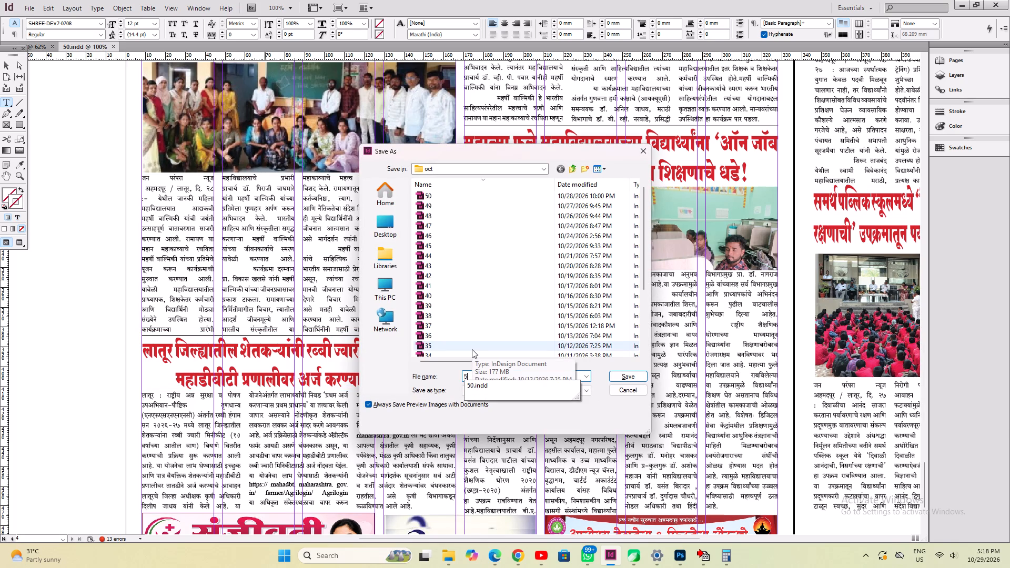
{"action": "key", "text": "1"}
{"action": "key", "text": "Return"}
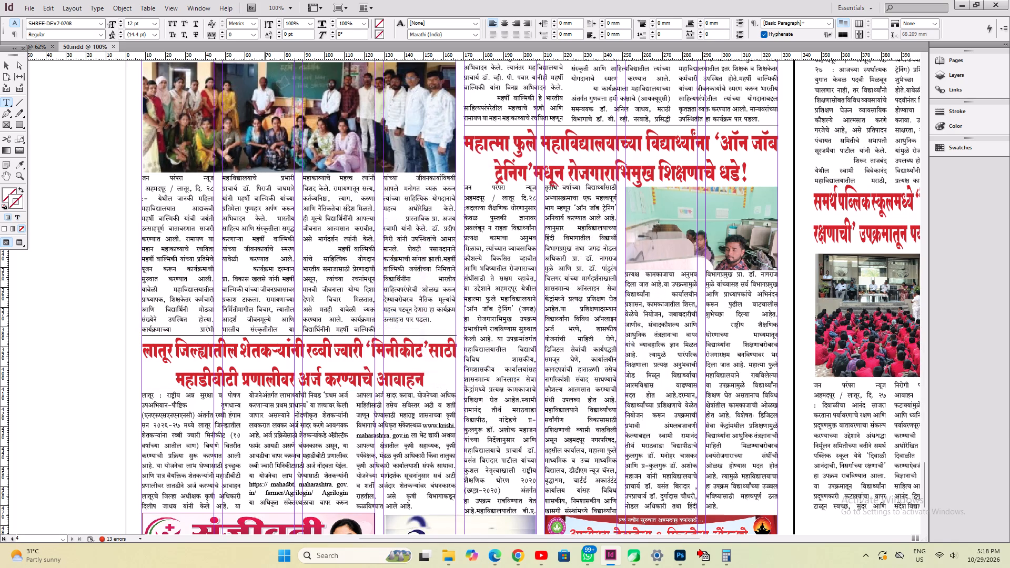
In InDesign, review the Janparampara newspaper layout from page 04 back to the preceding page, with the whole page fitted in view.
{"action": "scroll", "coordinate": [330, 374], "scroll_direction": "up", "scroll_amount": 15}
{"action": "scroll", "coordinate": [332, 368], "scroll_direction": "up", "scroll_amount": 12}
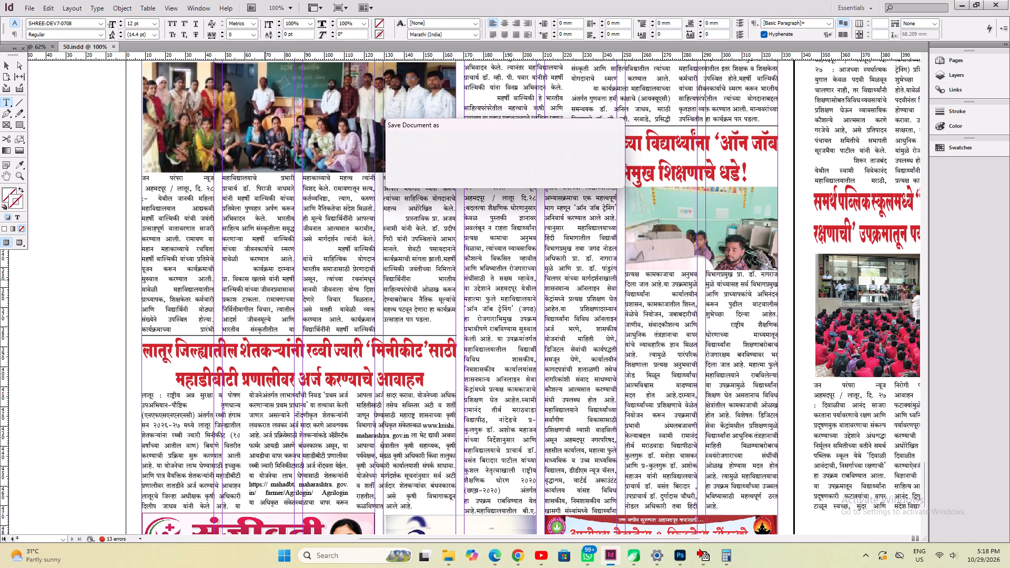
{"action": "scroll", "coordinate": [333, 250], "scroll_direction": "up", "scroll_amount": 17}
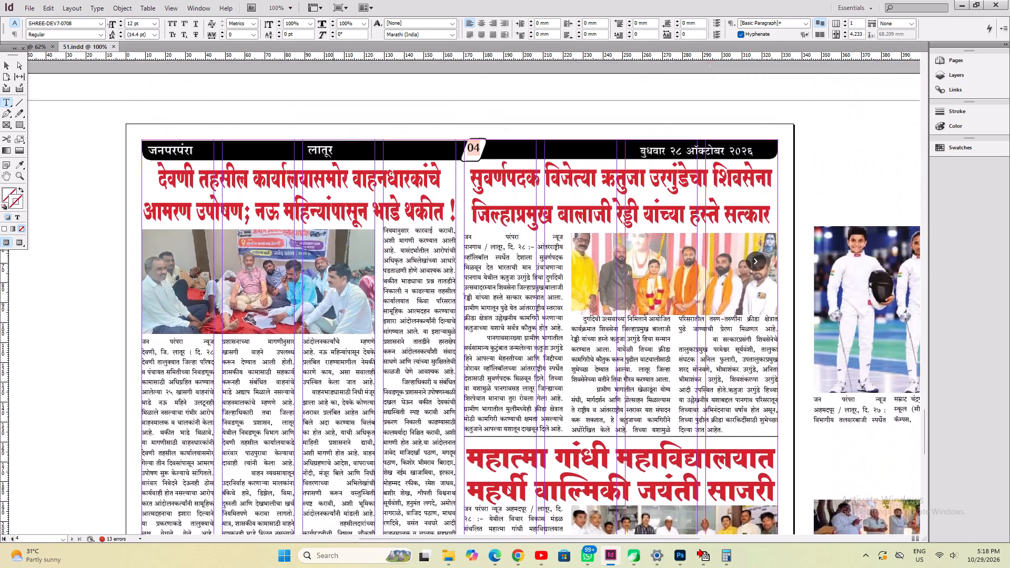
{"action": "scroll", "coordinate": [333, 250], "scroll_direction": "up", "scroll_amount": 6}
{"action": "key", "text": "ctrl+0"}
{"action": "scroll", "coordinate": [329, 248], "scroll_direction": "up", "scroll_amount": 3}
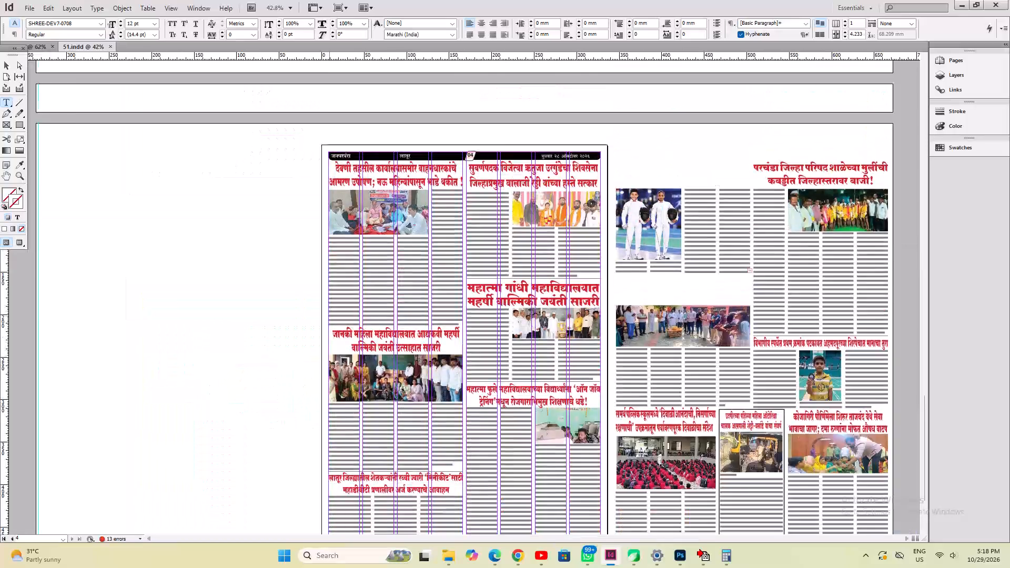
{"action": "scroll", "coordinate": [329, 248], "scroll_direction": "up", "scroll_amount": 20}
{"action": "scroll", "coordinate": [329, 248], "scroll_direction": "up", "scroll_amount": 2}
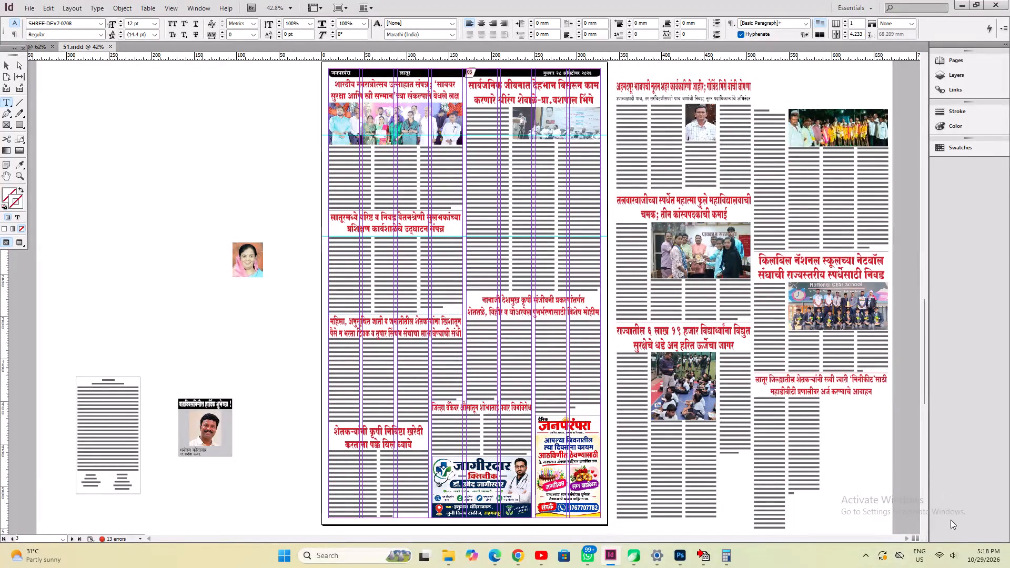
Show the hidden background apps in the Windows system tray.
{"action": "left_click", "coordinate": [859, 559]}
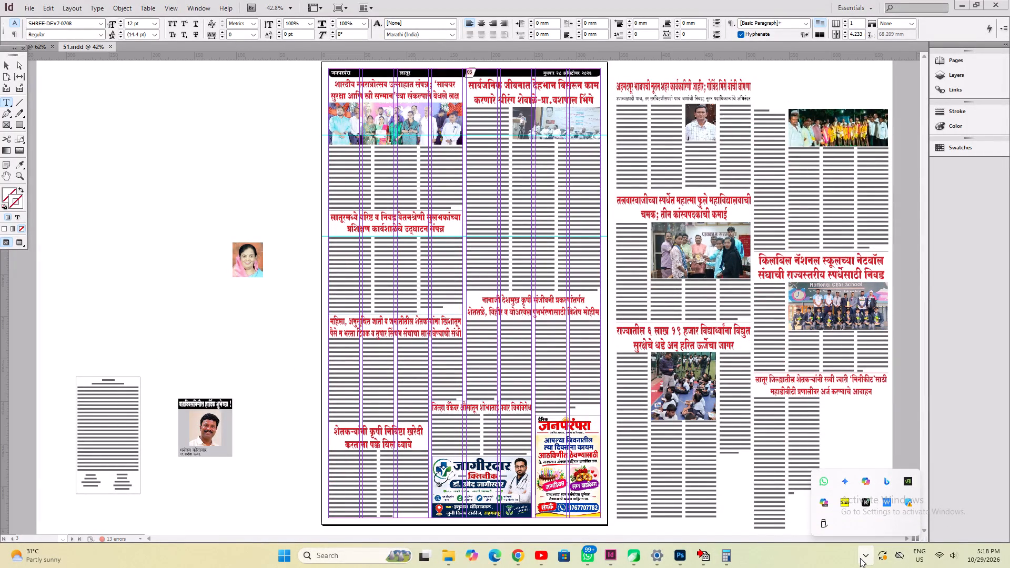
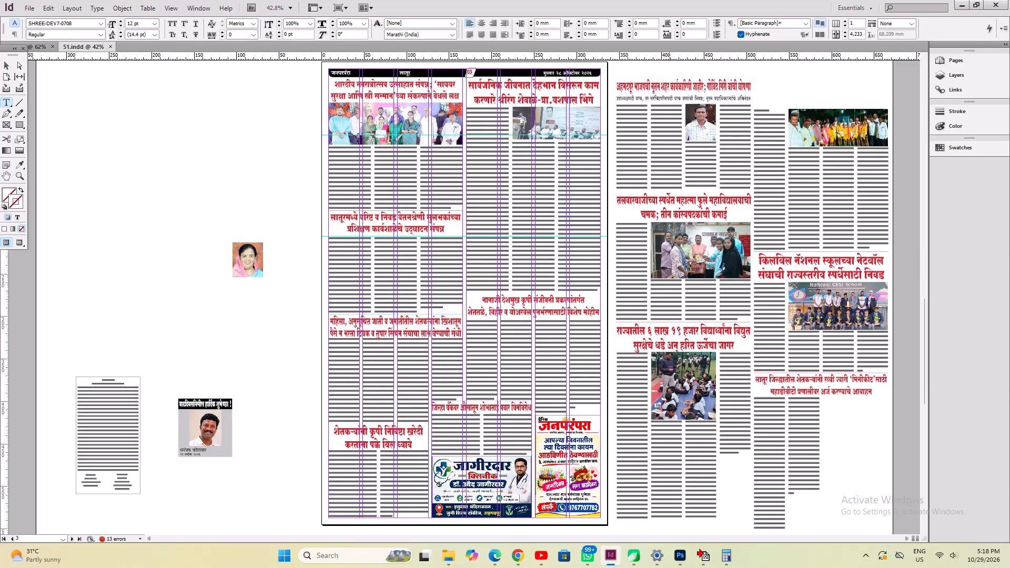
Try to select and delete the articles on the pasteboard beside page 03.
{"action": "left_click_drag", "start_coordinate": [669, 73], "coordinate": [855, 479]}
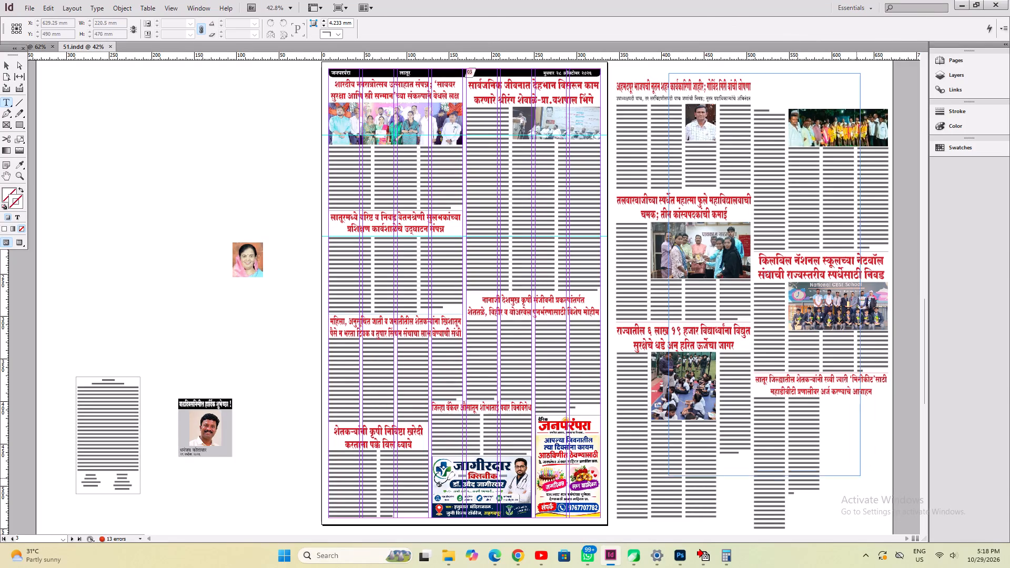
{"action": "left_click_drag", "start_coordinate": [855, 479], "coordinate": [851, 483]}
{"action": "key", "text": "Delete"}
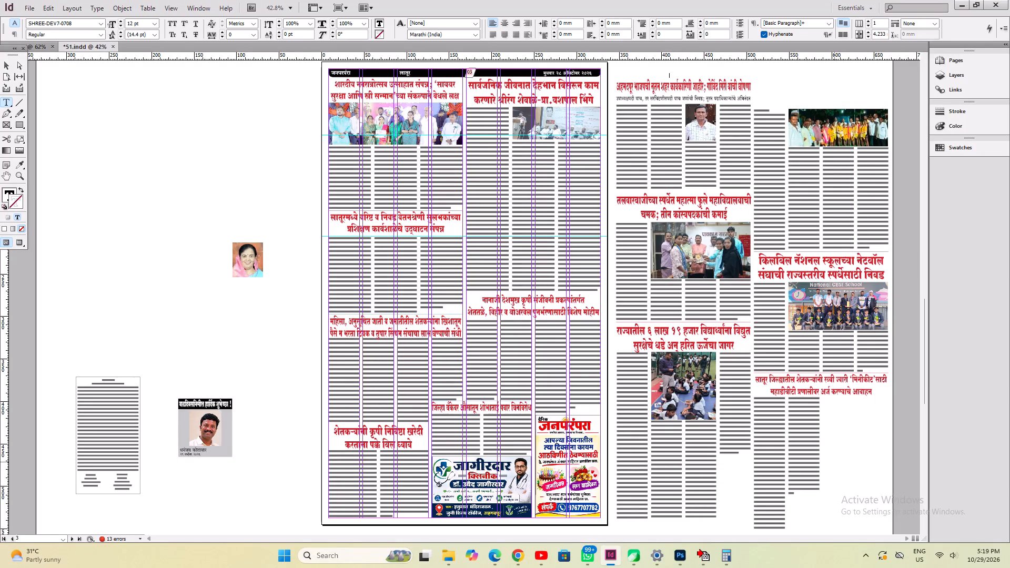
Delete all the articles and photos lying on the pasteboard beside the front page.
{"action": "scroll", "coordinate": [826, 433], "scroll_direction": "up", "scroll_amount": 3}
{"action": "scroll", "coordinate": [193, 322], "scroll_direction": "up", "scroll_amount": 6}
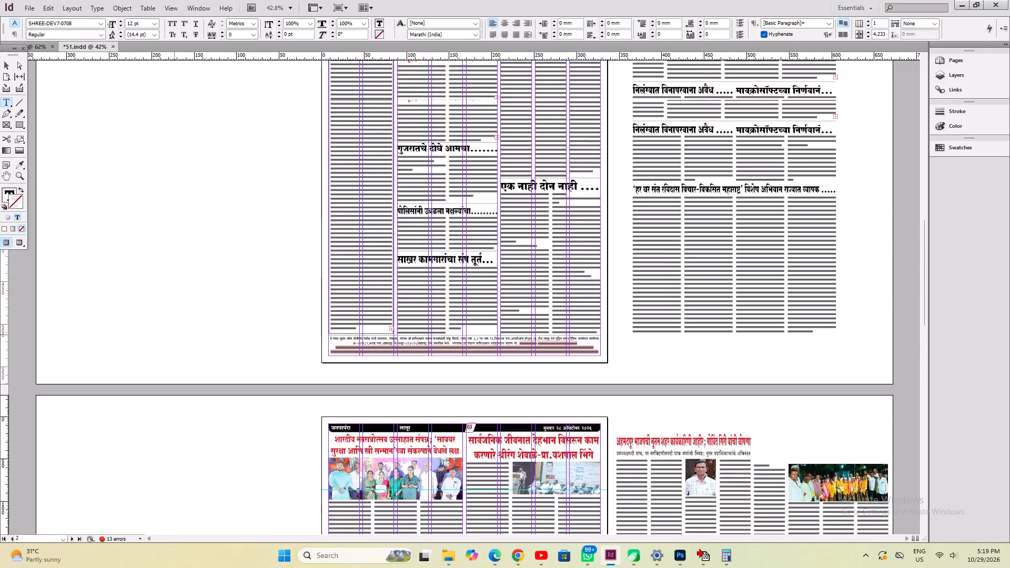
{"action": "scroll", "coordinate": [174, 334], "scroll_direction": "up", "scroll_amount": 18}
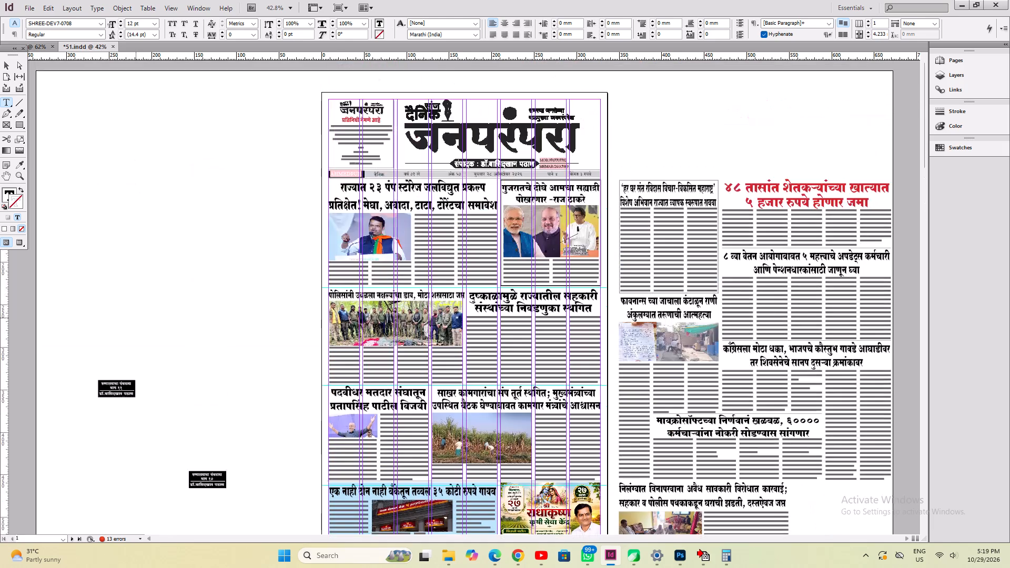
{"action": "left_click", "coordinate": [0, 62]}
{"action": "scroll", "coordinate": [64, 144], "scroll_direction": "down", "scroll_amount": 3}
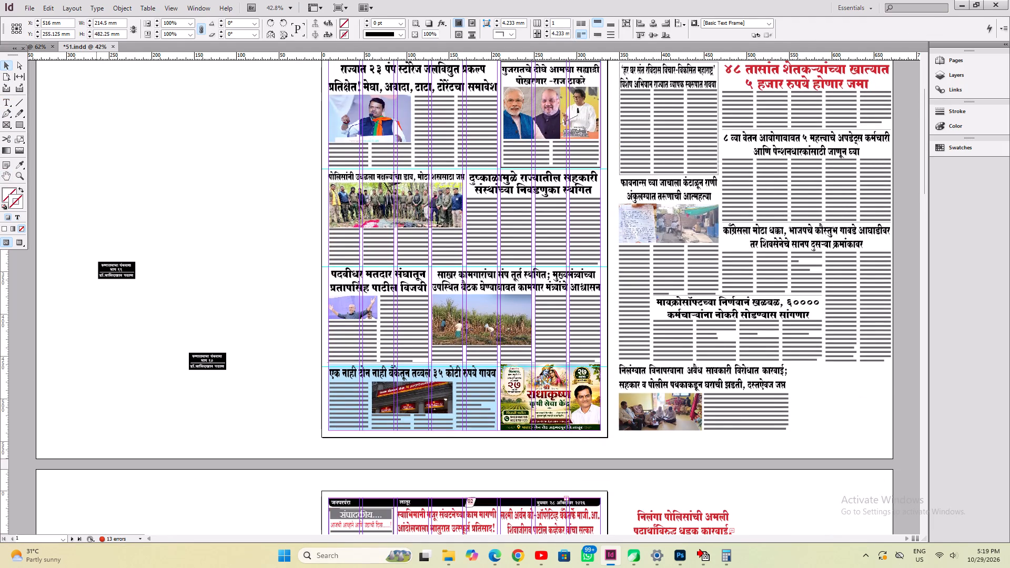
{"action": "scroll", "coordinate": [637, 55], "scroll_direction": "up", "scroll_amount": 2}
{"action": "left_click_drag", "start_coordinate": [661, 110], "coordinate": [833, 504]}
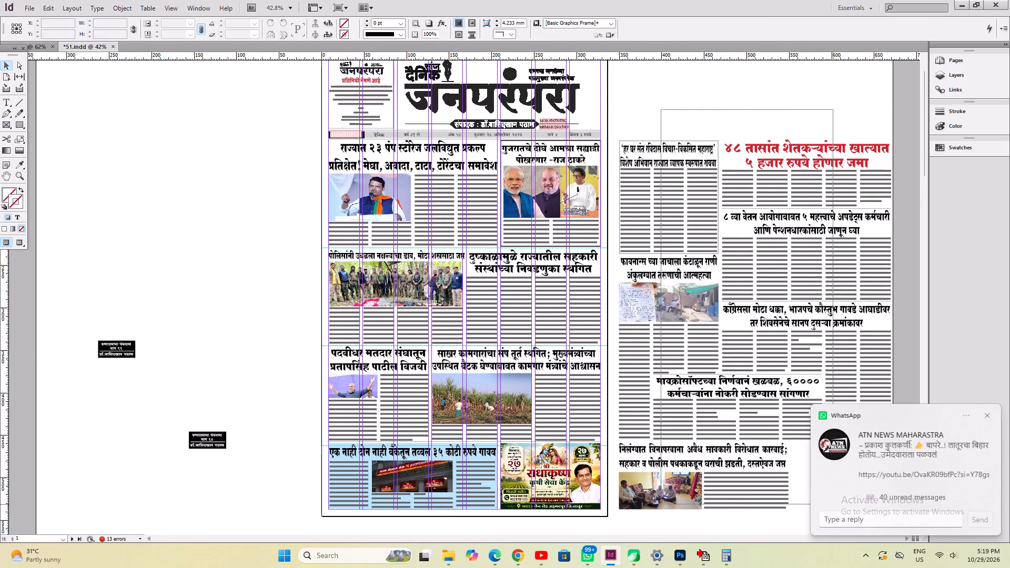
{"action": "left_click_drag", "start_coordinate": [833, 504], "coordinate": [833, 506]}
{"action": "key", "text": "Delete"}
Move all the front page's news articles and photos, except the masthead and the bottom advertisement, onto the pasteboard beside the page.
{"action": "scroll", "coordinate": [705, 471], "scroll_direction": "down", "scroll_amount": 4}
{"action": "scroll", "coordinate": [697, 469], "scroll_direction": "up", "scroll_amount": 2}
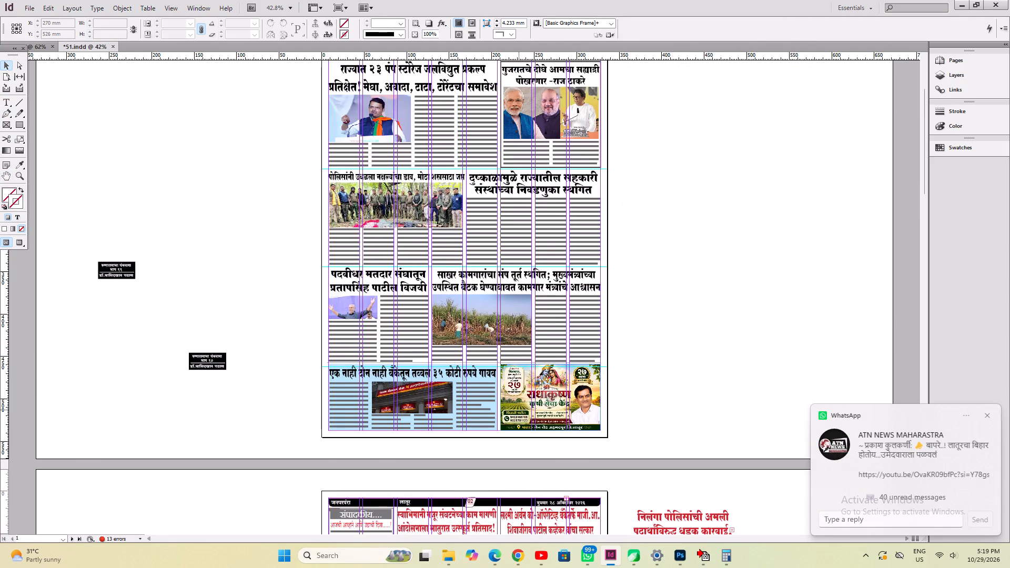
{"action": "scroll", "coordinate": [312, 177], "scroll_direction": "up", "scroll_amount": 3}
{"action": "left_click_drag", "start_coordinate": [295, 189], "coordinate": [530, 521]}
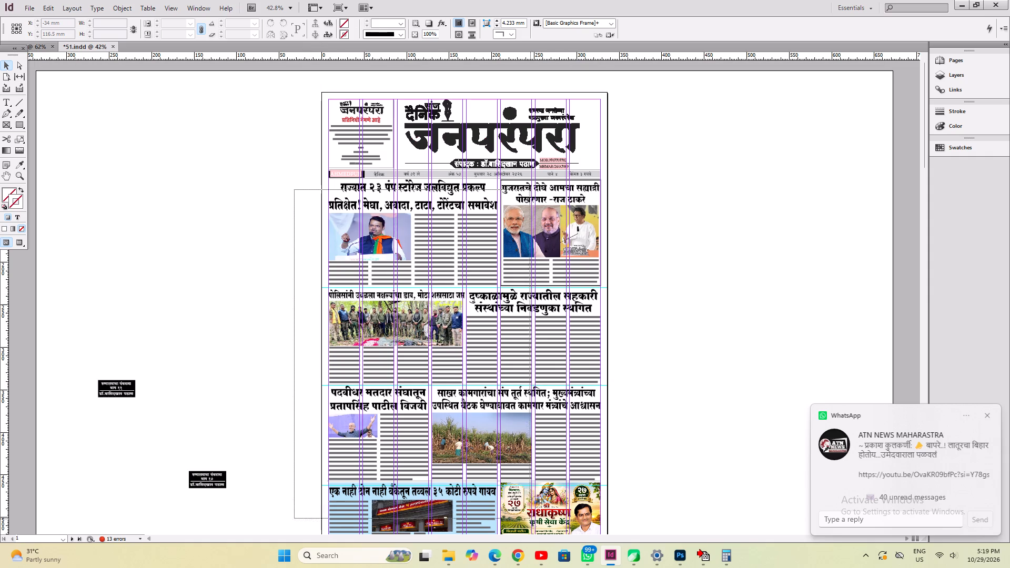
{"action": "left_click_drag", "start_coordinate": [530, 521], "coordinate": [480, 485]}
{"action": "left_click", "coordinate": [535, 143], "text": "shift"}
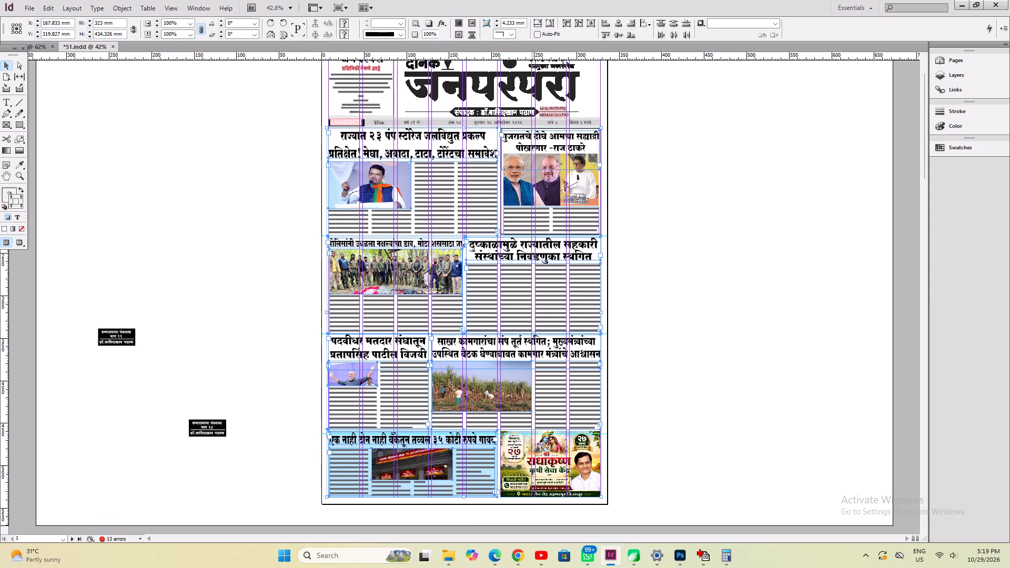
{"action": "left_click_drag", "start_coordinate": [532, 229], "coordinate": [830, 247], "text": "shift"}
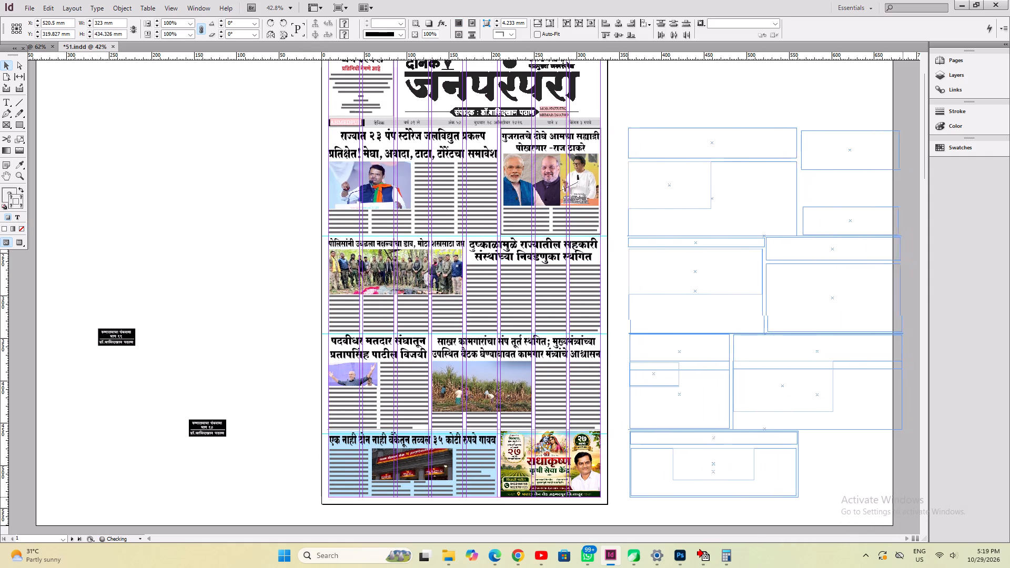
{"action": "left_click_drag", "start_coordinate": [830, 247], "coordinate": [824, 247], "text": "shift"}
{"action": "left_click_drag", "start_coordinate": [452, 154], "coordinate": [528, 218]}
{"action": "left_click_drag", "start_coordinate": [527, 198], "coordinate": [822, 223], "text": "shift"}
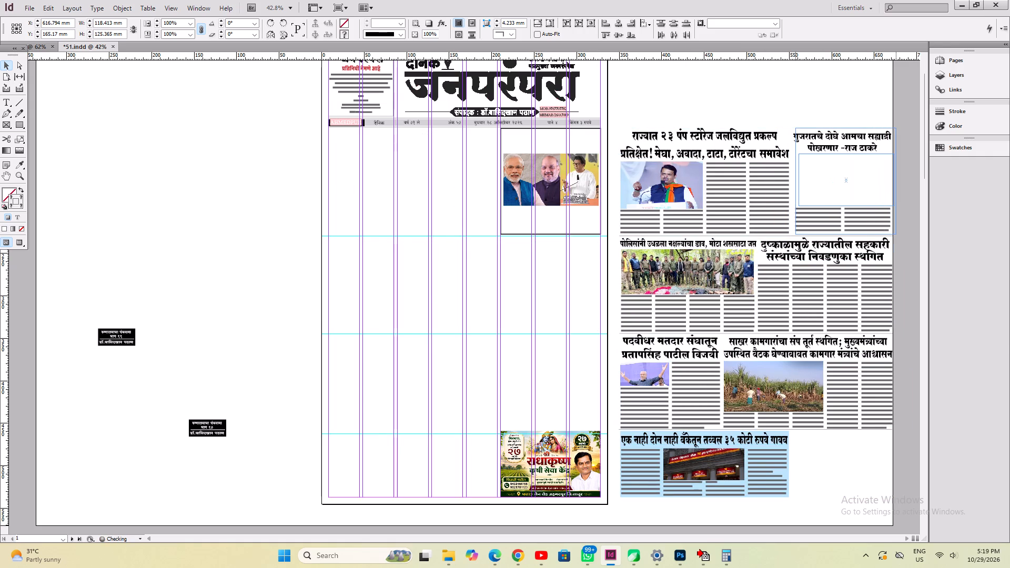
{"action": "left_click_drag", "start_coordinate": [822, 223], "coordinate": [820, 223], "text": "shift"}
{"action": "left_click", "coordinate": [432, 305]}
Select the articles lying on the pasteboard beside page 02.
{"action": "scroll", "coordinate": [432, 305], "scroll_direction": "down", "scroll_amount": 8}
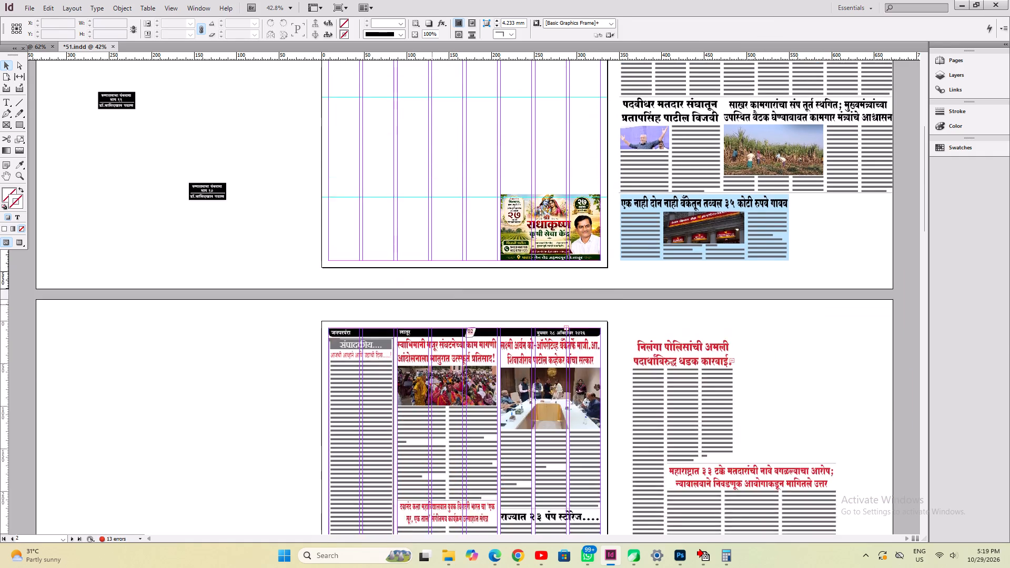
{"action": "scroll", "coordinate": [432, 305], "scroll_direction": "down", "scroll_amount": 4}
{"action": "left_click_drag", "start_coordinate": [647, 168], "coordinate": [832, 555]}
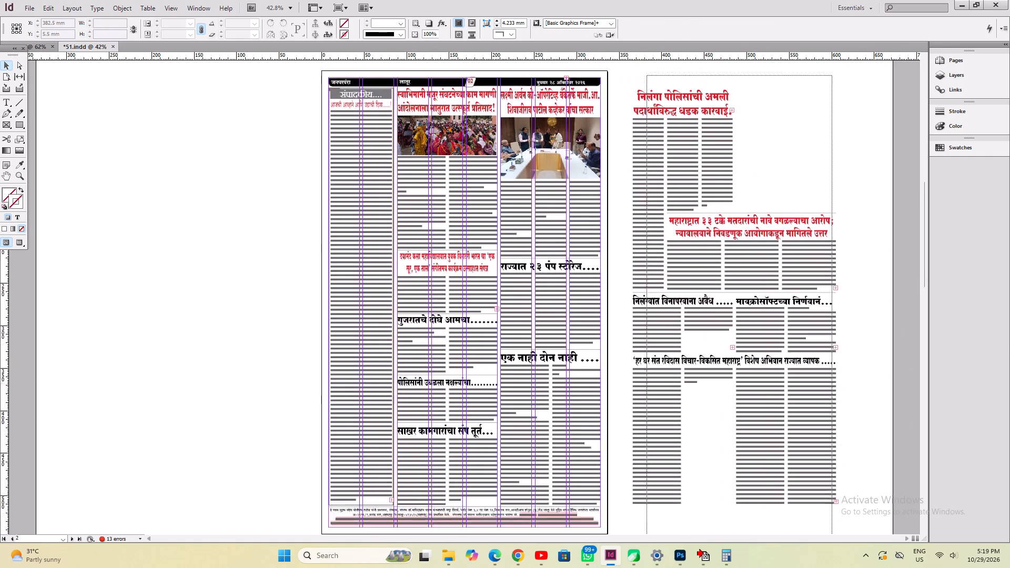
Delete the leftover articles on the pasteboard beside page 02.
{"action": "left_click_drag", "start_coordinate": [832, 555], "coordinate": [833, 555]}
{"action": "key", "text": "Delete"}
Move all page 02 articles except the editorial column out to the pasteboard beside the page, keeping the header and bottom imprint.
{"action": "scroll", "coordinate": [507, 394], "scroll_direction": "up", "scroll_amount": 3}
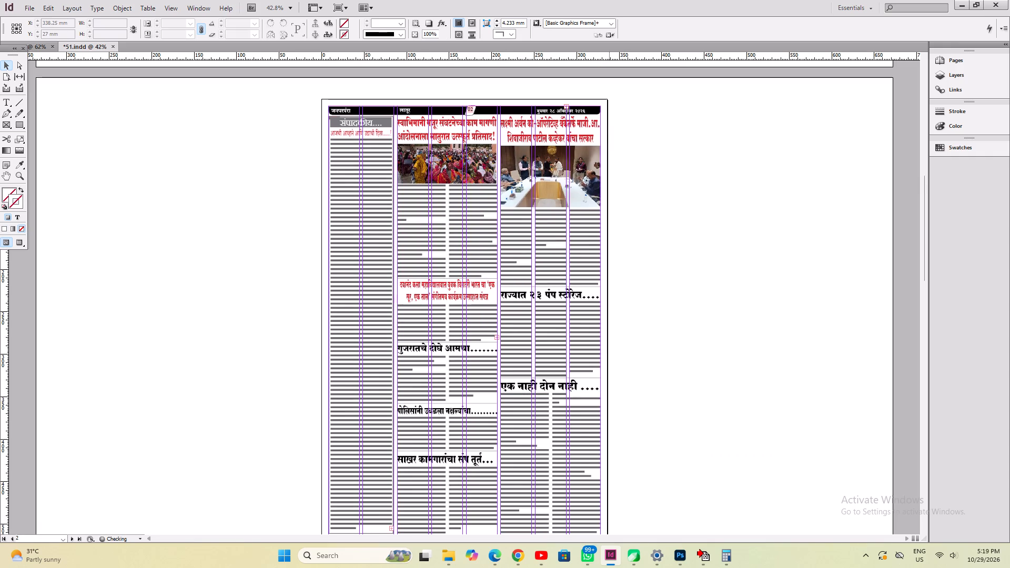
{"action": "left_click_drag", "start_coordinate": [623, 133], "coordinate": [482, 272]}
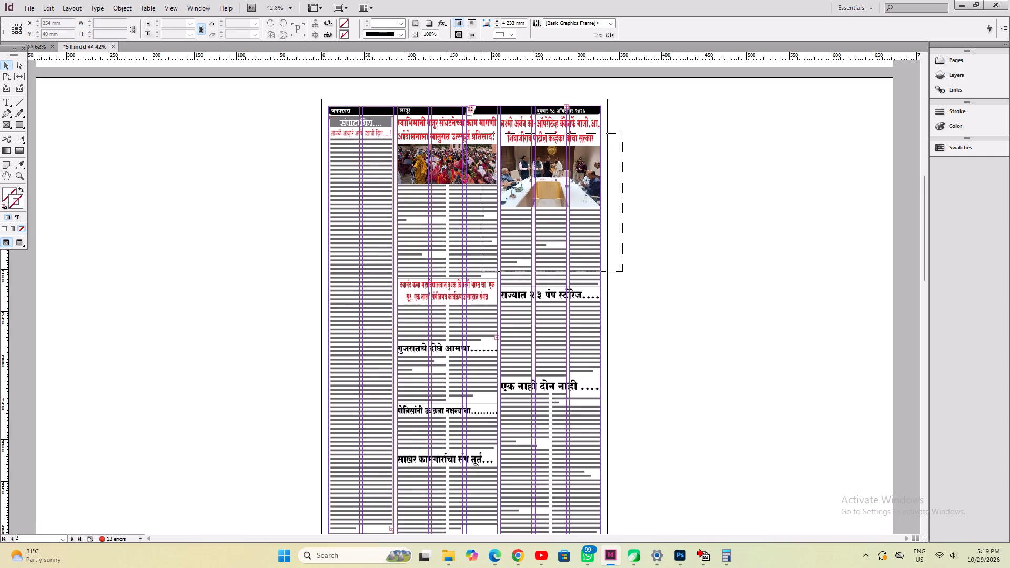
{"action": "left_click_drag", "start_coordinate": [482, 272], "coordinate": [428, 383]}
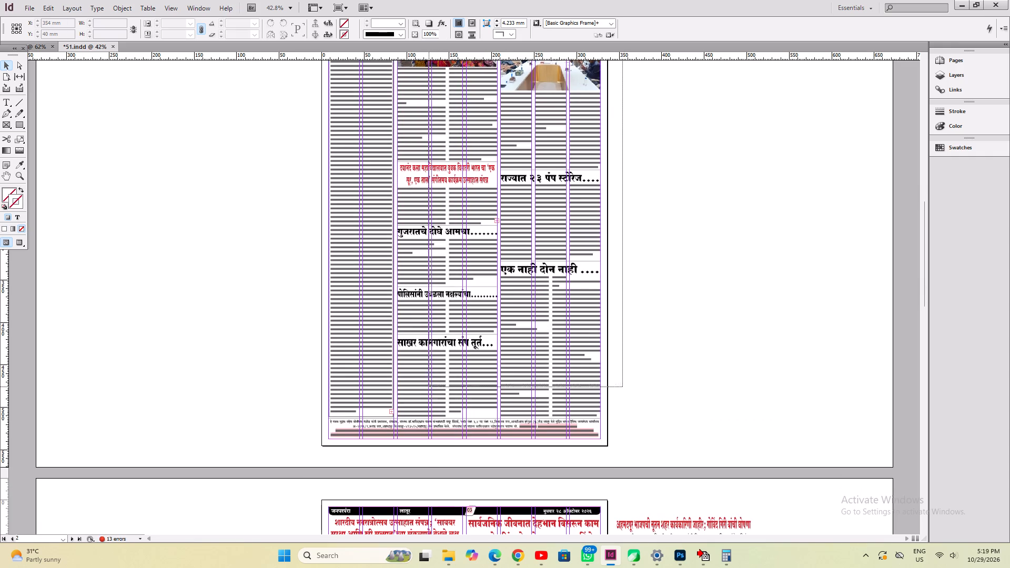
{"action": "left_click_drag", "start_coordinate": [428, 383], "coordinate": [417, 379]}
{"action": "left_click_drag", "start_coordinate": [431, 260], "coordinate": [669, 258], "text": "shift"}
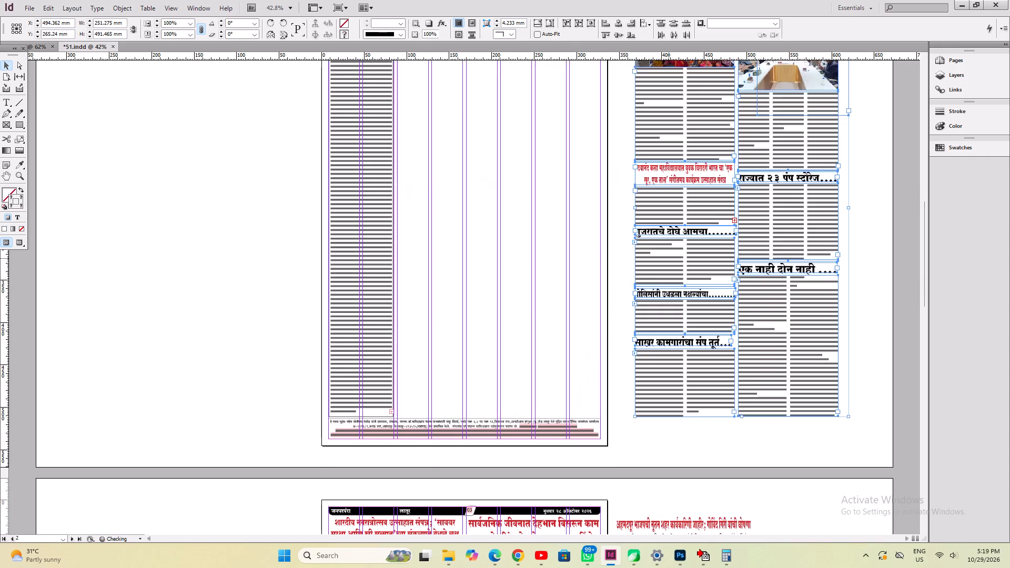
Delete the leftover articles and photos on the pasteboard beside page 03, on the side where page 02's articles were placed.
{"action": "scroll", "coordinate": [669, 258], "scroll_direction": "down", "scroll_amount": 11}
{"action": "left_click_drag", "start_coordinate": [654, 229], "coordinate": [851, 554]}
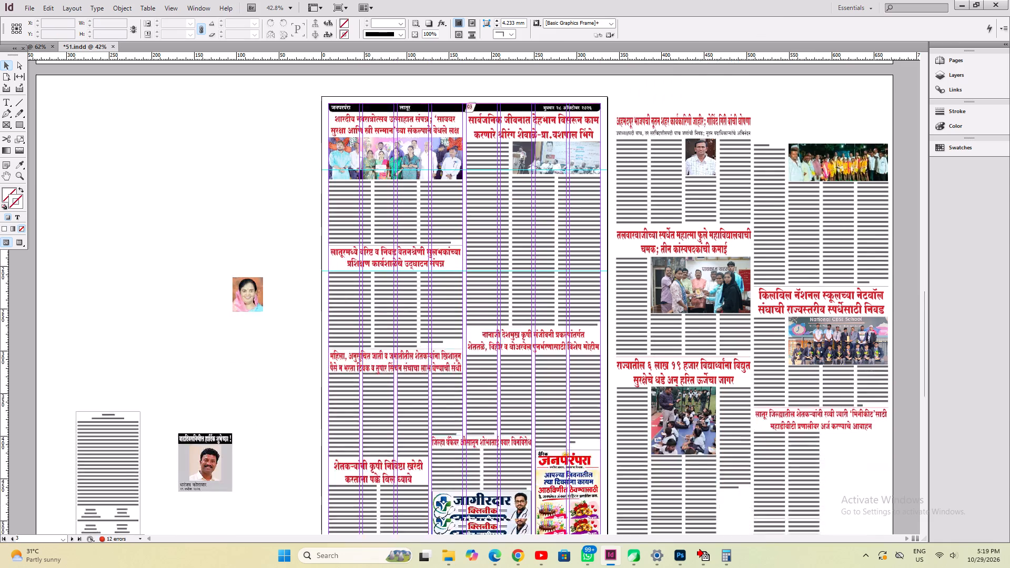
{"action": "left_click_drag", "start_coordinate": [851, 554], "coordinate": [853, 518]}
{"action": "key", "text": "Delete"}
Move all page 03 articles, headlines and photos out to the cleared pasteboard, keeping the header and the two bottom advertisements.
{"action": "scroll", "coordinate": [472, 281], "scroll_direction": "up", "scroll_amount": 2}
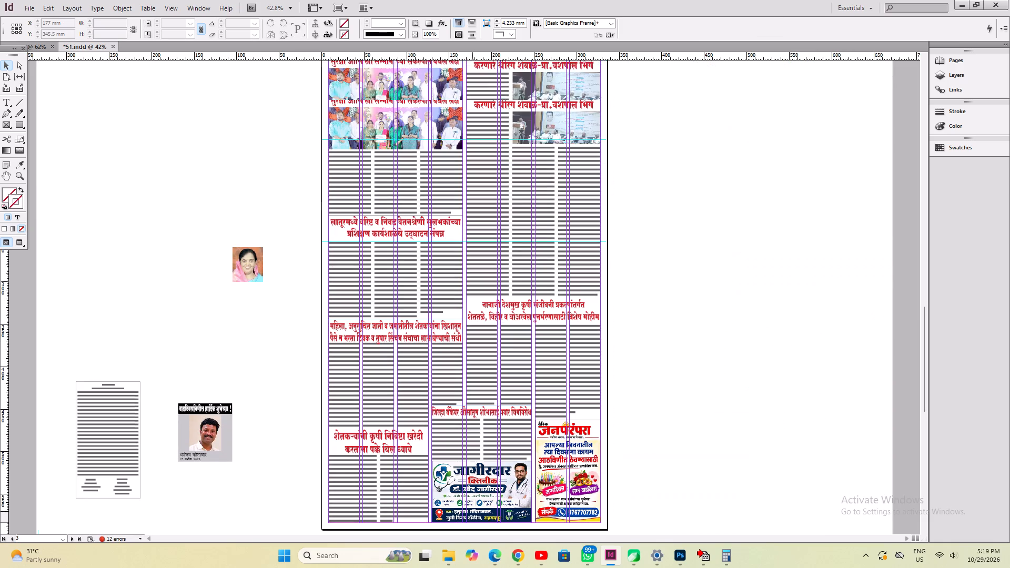
{"action": "left_click_drag", "start_coordinate": [633, 89], "coordinate": [345, 410]}
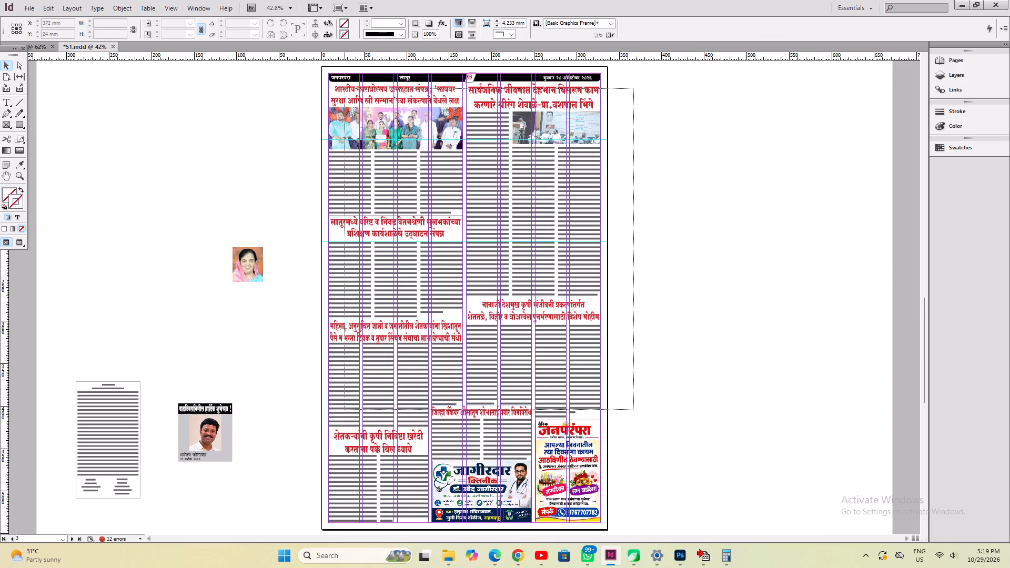
{"action": "left_click_drag", "start_coordinate": [345, 410], "coordinate": [325, 410]}
{"action": "left_click", "coordinate": [448, 438], "text": "shift"}
{"action": "left_click", "coordinate": [373, 444], "text": "shift"}
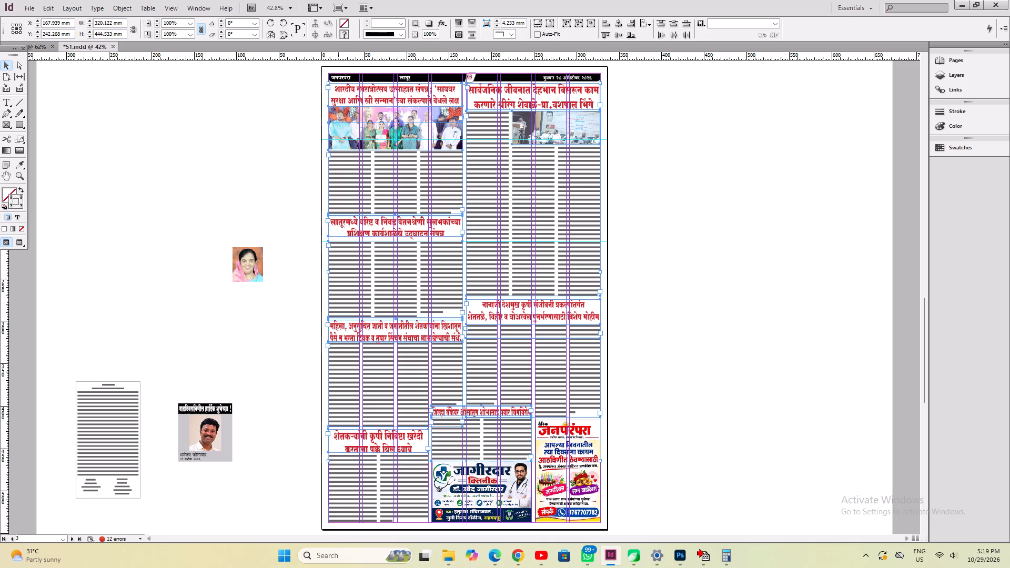
{"action": "left_click", "coordinate": [321, 483], "text": "shift"}
{"action": "left_click", "coordinate": [355, 494], "text": "shift"}
{"action": "left_click_drag", "start_coordinate": [390, 403], "coordinate": [721, 381], "text": "shift"}
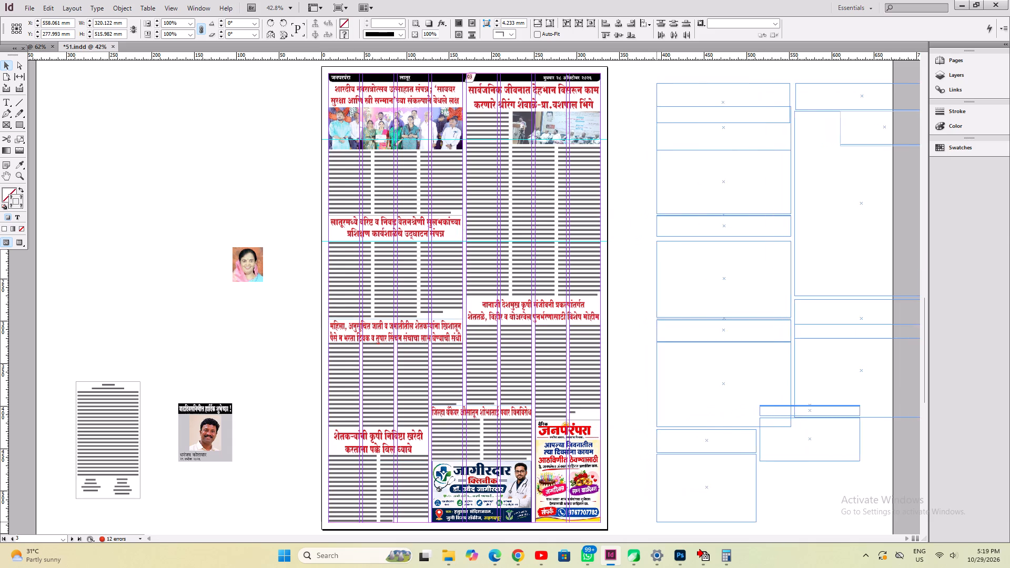
{"action": "left_click_drag", "start_coordinate": [721, 381], "coordinate": [680, 386], "text": "shift"}
Delete the leftover articles and photos on the pasteboard beside page 04.
{"action": "scroll", "coordinate": [680, 386], "scroll_direction": "down", "scroll_amount": 4}
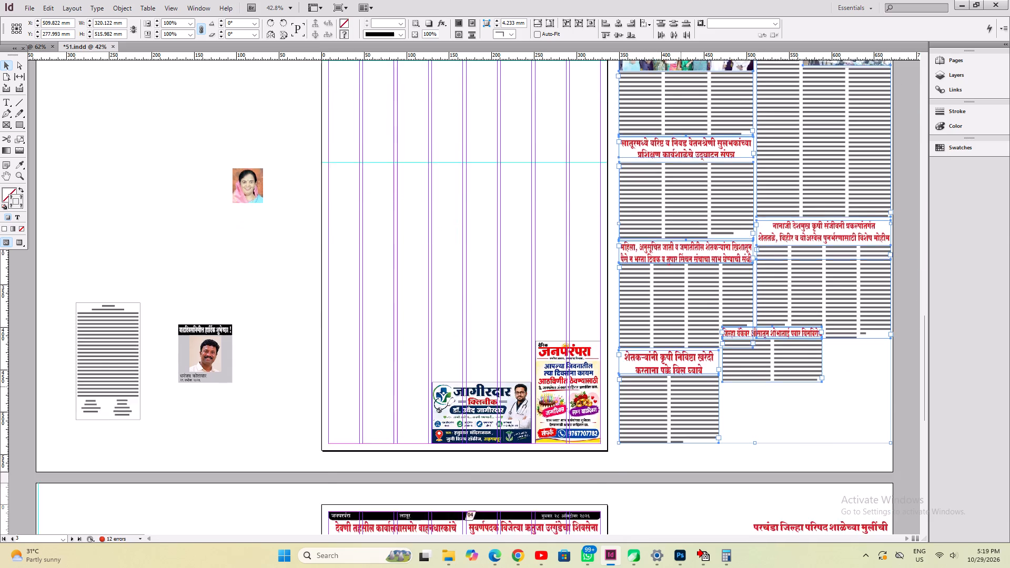
{"action": "scroll", "coordinate": [681, 387], "scroll_direction": "down", "scroll_amount": 16}
{"action": "left_click_drag", "start_coordinate": [662, 187], "coordinate": [767, 395]}
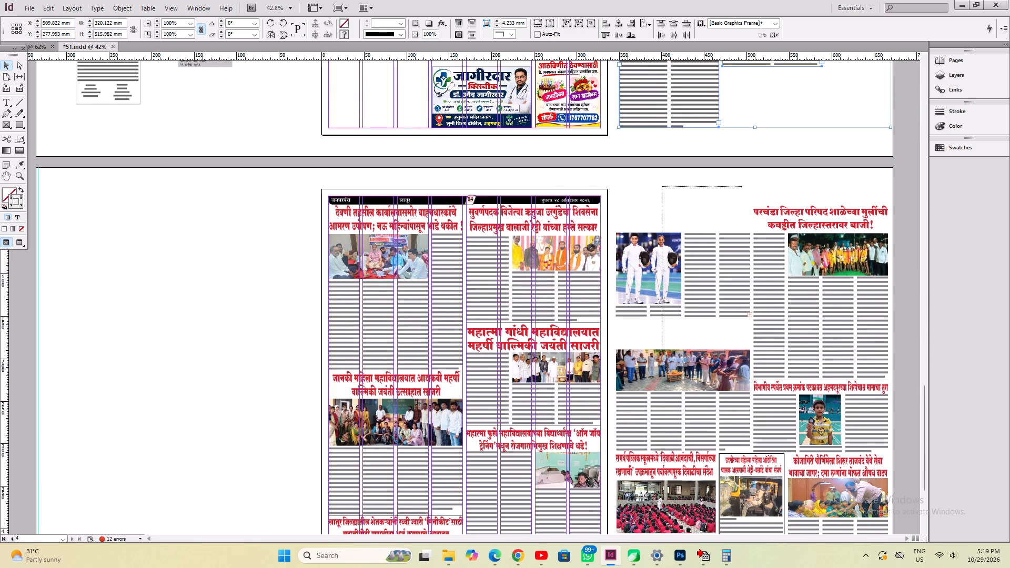
{"action": "left_click_drag", "start_coordinate": [767, 395], "coordinate": [867, 566]}
{"action": "key", "text": "Delete"}
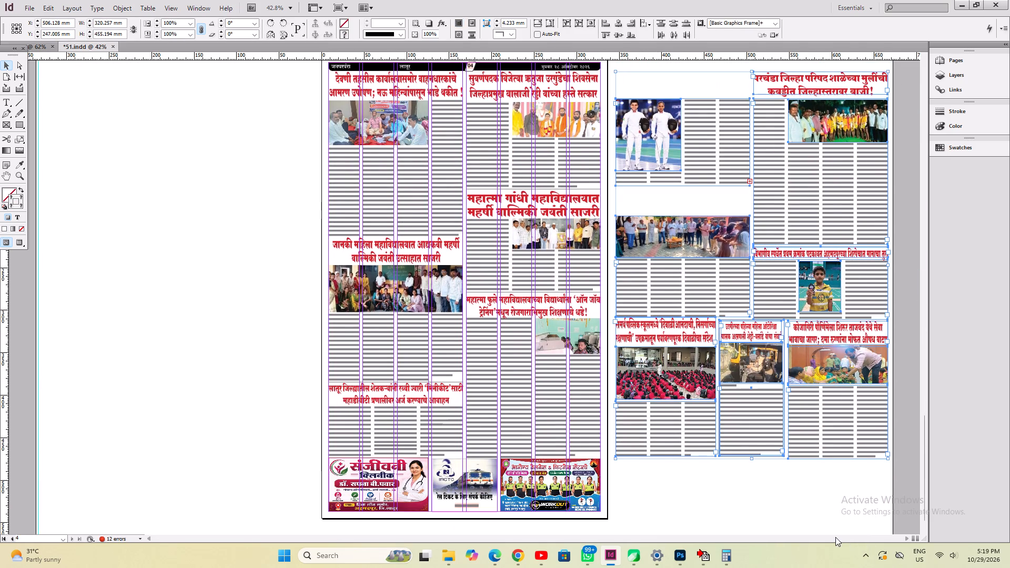
Move all page 04 articles, headlines and photos out to the cleared pasteboard, keeping the header and the three bottom advertisements.
{"action": "left_click_drag", "start_coordinate": [280, 71], "coordinate": [662, 293]}
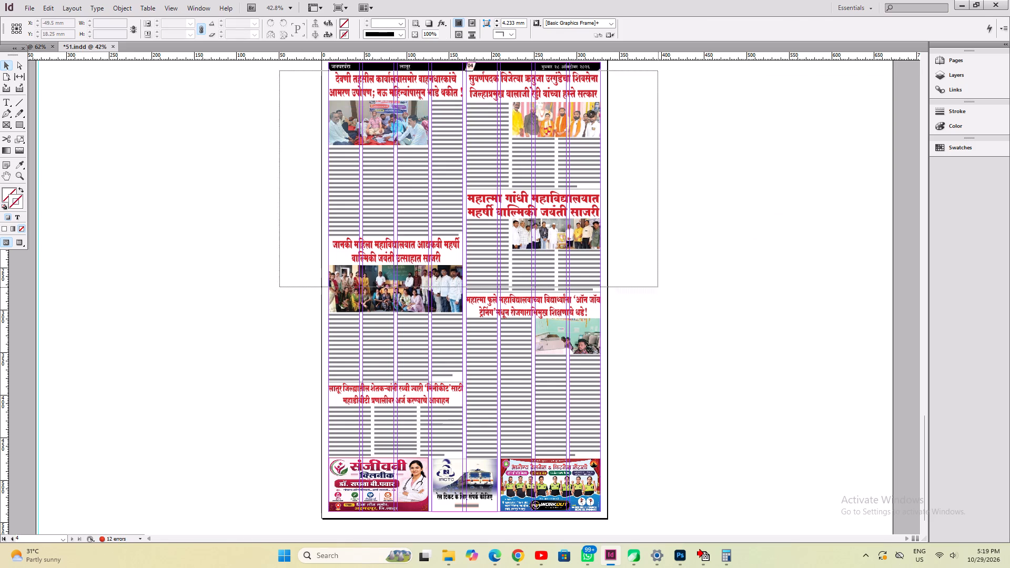
{"action": "left_click_drag", "start_coordinate": [662, 293], "coordinate": [256, 136]}
{"action": "left_click_drag", "start_coordinate": [315, 83], "coordinate": [695, 432]}
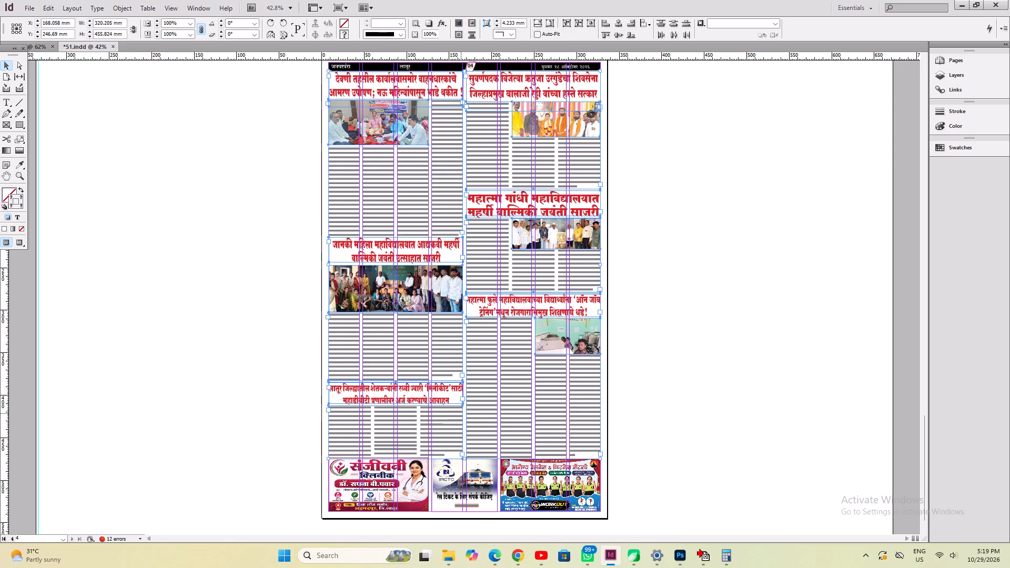
{"action": "left_click_drag", "start_coordinate": [403, 341], "coordinate": [688, 377], "text": "shift"}
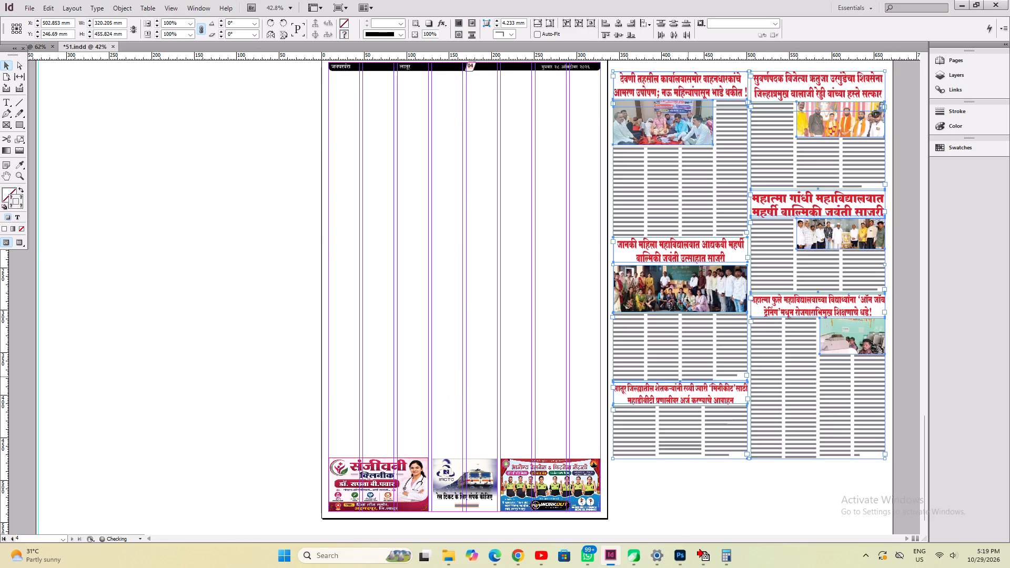
{"action": "left_click", "coordinate": [684, 474]}
{"action": "scroll", "coordinate": [493, 395], "scroll_direction": "up", "scroll_amount": 11}
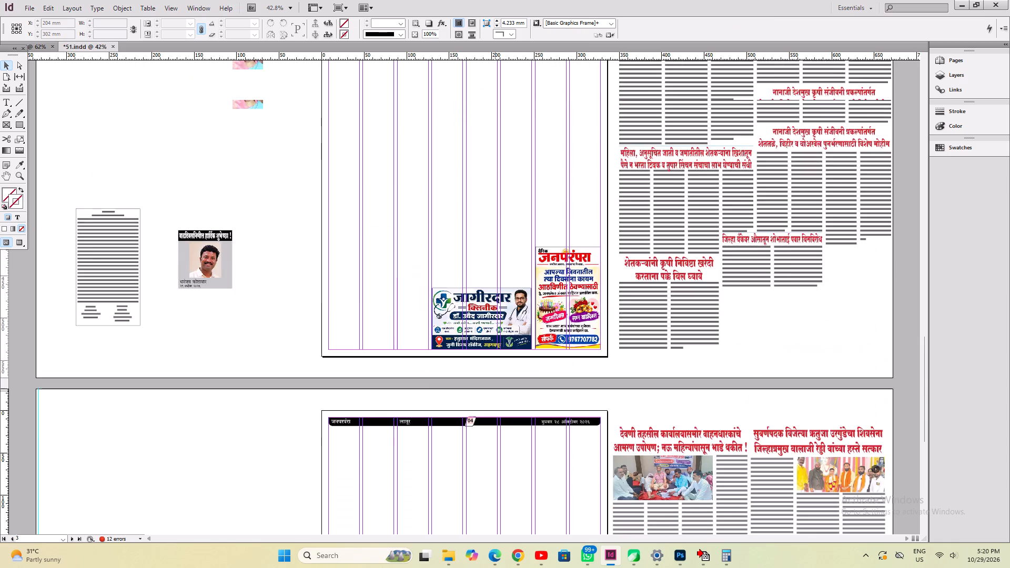
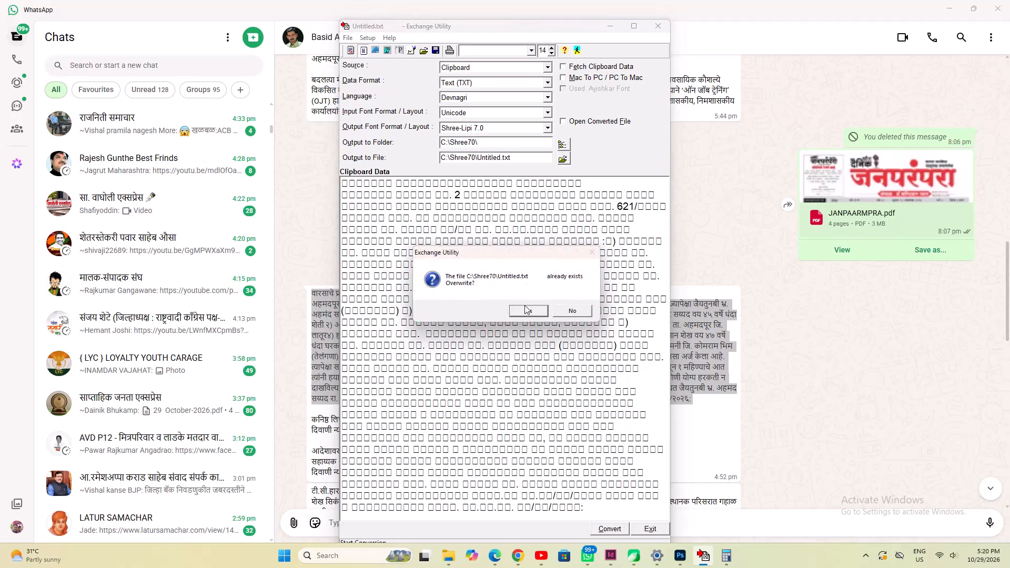
Convert the copied heirship notice from Unicode to Shree-Lipi 7.0, overwriting C:\Shree70\Untitled.txt.
{"action": "left_click", "coordinate": [524, 305]}
{"action": "left_click", "coordinate": [548, 308]}
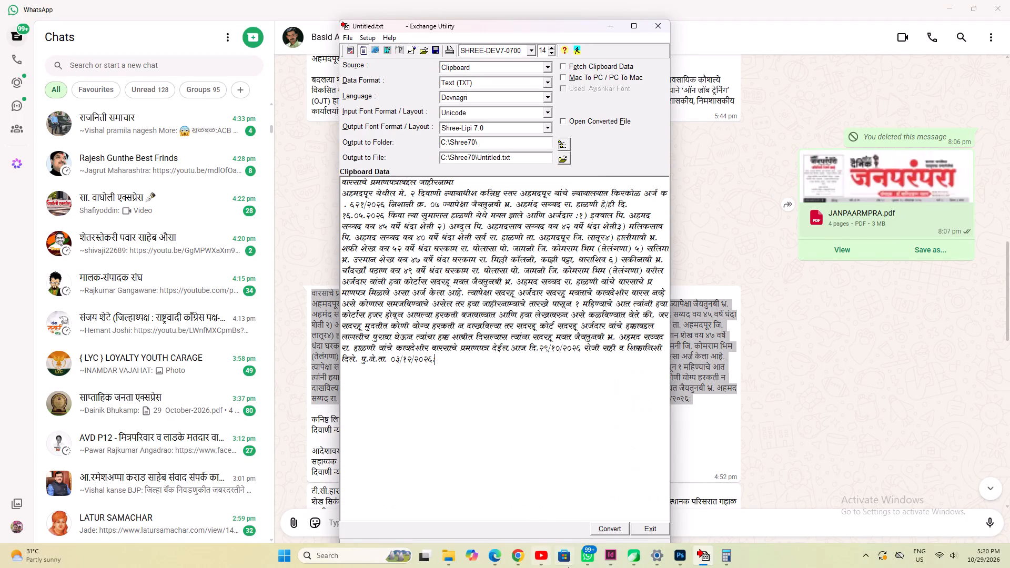
Switch to InDesign, draw a tall text frame on the empty pasteboard beside page 03 and paste the converted notice into it.
{"action": "left_click", "coordinate": [608, 563]}
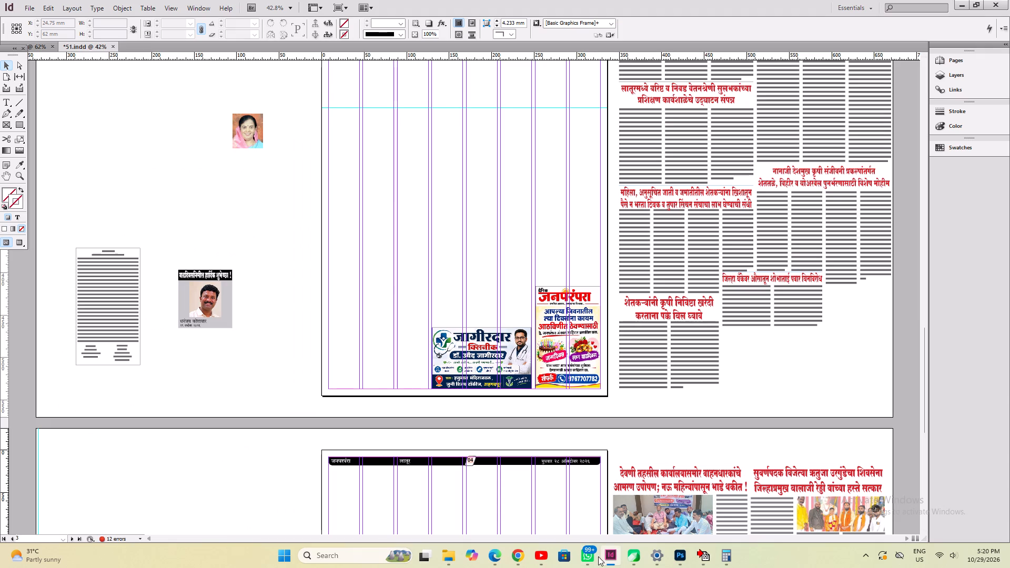
{"action": "left_click", "coordinate": [261, 266]}
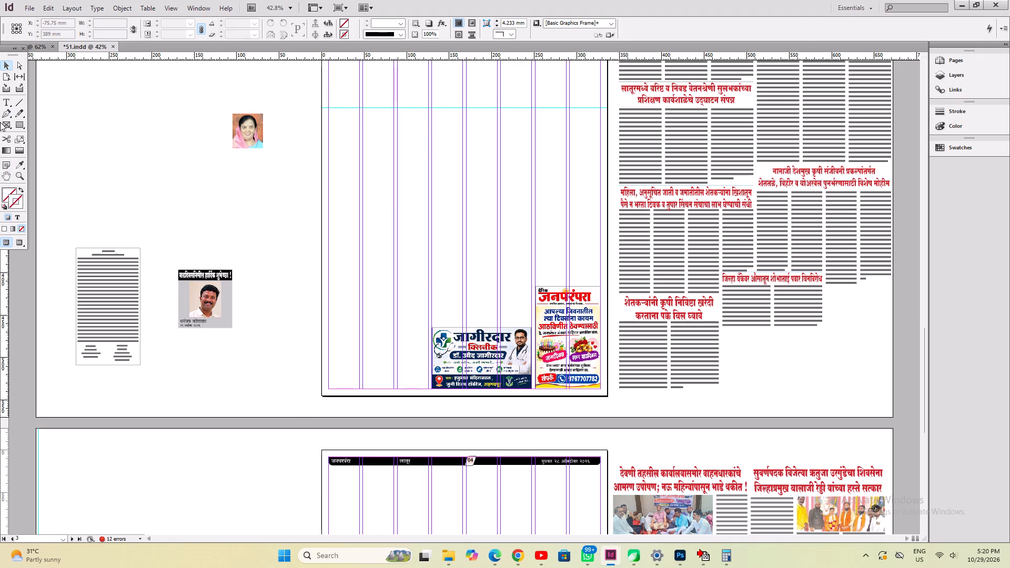
{"action": "left_click", "coordinate": [4, 101]}
{"action": "left_click_drag", "start_coordinate": [249, 168], "coordinate": [296, 256]}
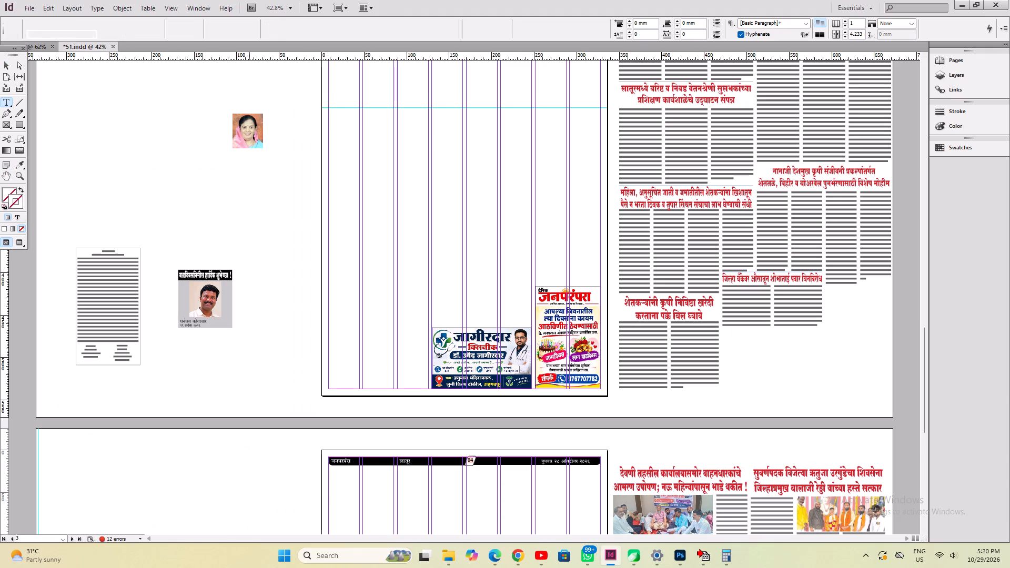
{"action": "left_click_drag", "start_coordinate": [296, 256], "coordinate": [324, 317]}
{"action": "key", "text": "ctrl+v"}
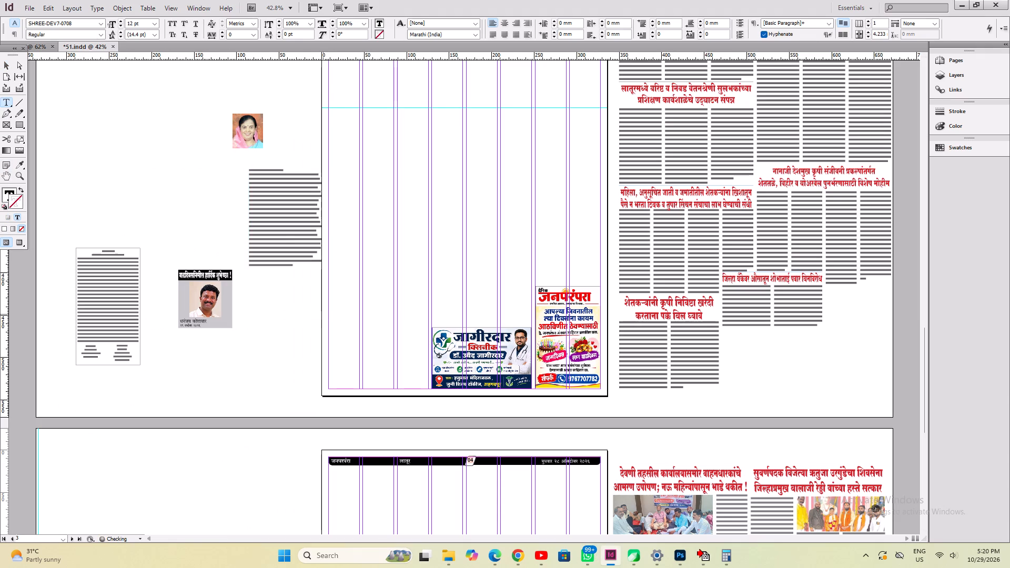
Save the issue 51 document.
{"action": "key", "text": "ctrl+s"}
Move the existing framed public notice, with its signature blocks, from the pasteboard into the bottom-left corner of page 03.
{"action": "left_click", "coordinate": [4, 67]}
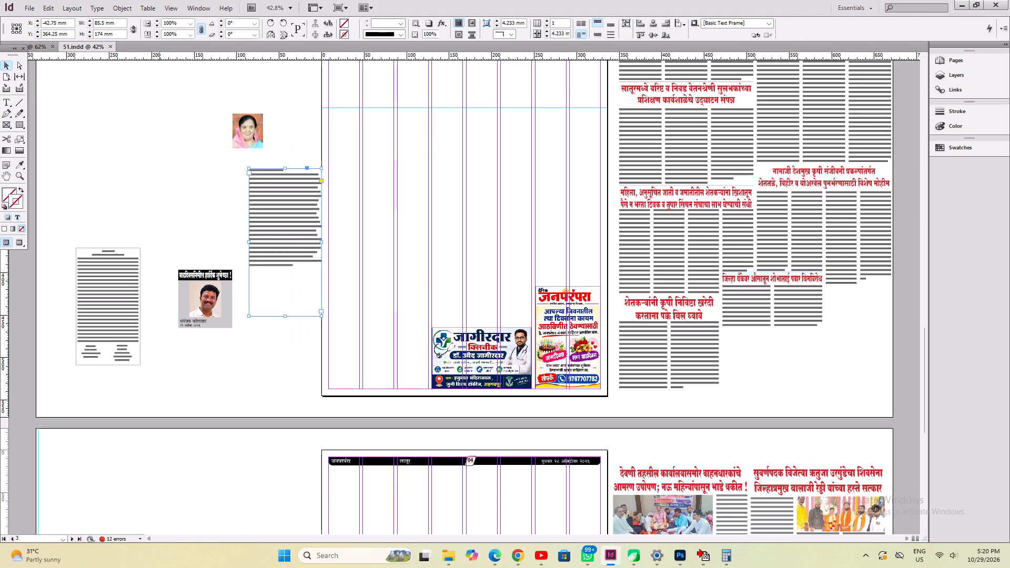
{"action": "left_click_drag", "start_coordinate": [156, 201], "coordinate": [88, 327]}
{"action": "left_click_drag", "start_coordinate": [103, 326], "coordinate": [366, 340]}
{"action": "left_click_drag", "start_coordinate": [366, 340], "coordinate": [364, 347]}
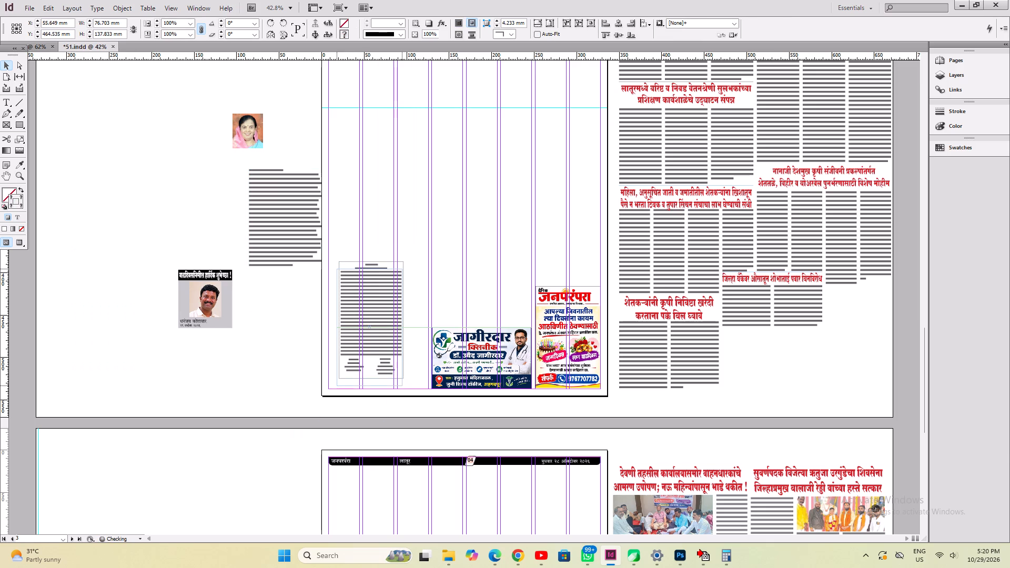
{"action": "left_click_drag", "start_coordinate": [364, 347], "coordinate": [559, 242]}
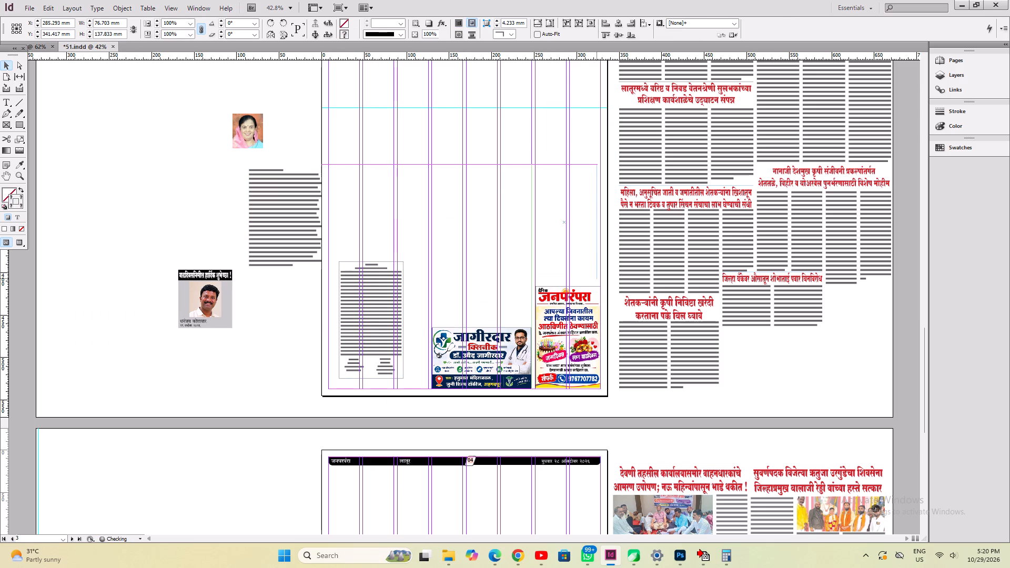
{"action": "left_click_drag", "start_coordinate": [559, 242], "coordinate": [357, 348]}
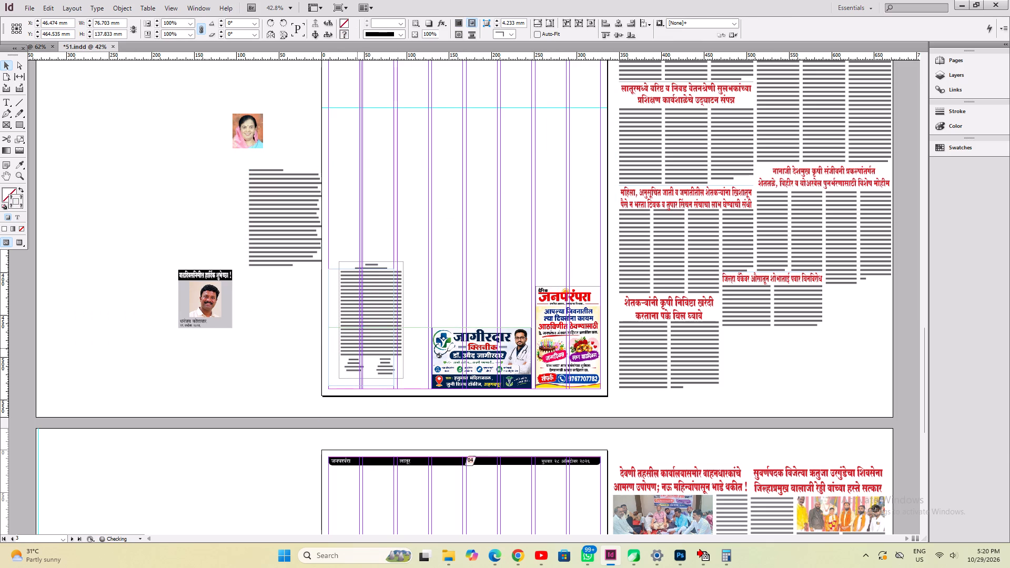
Place the newly pasted notice near the framed notice and copy that notice's 10 pt body formatting onto all its text with the Eyedropper.
{"action": "key", "text": "ctrl+1"}
{"action": "left_click_drag", "start_coordinate": [291, 139], "coordinate": [247, 386]}
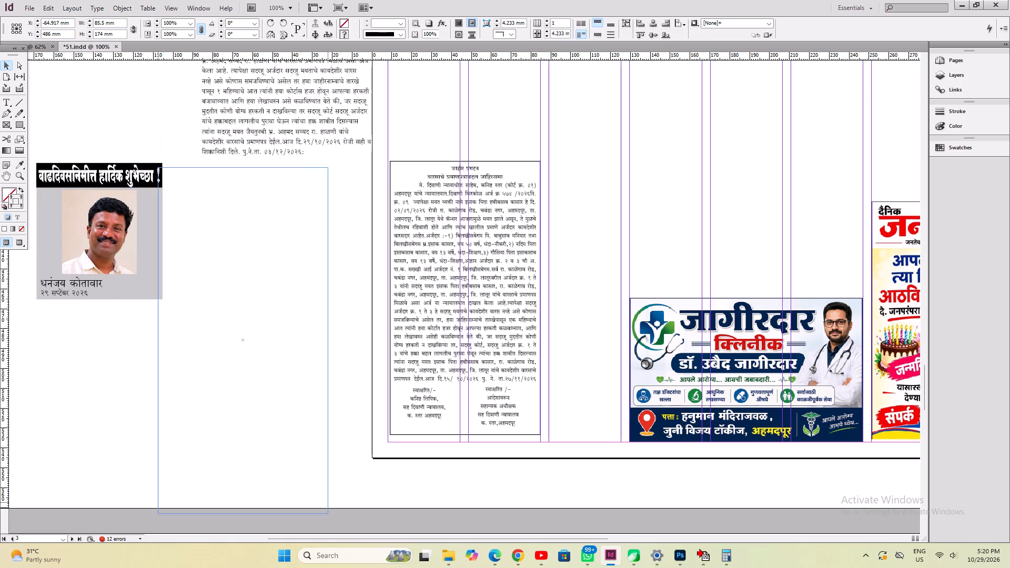
{"action": "left_click_drag", "start_coordinate": [247, 386], "coordinate": [264, 364]}
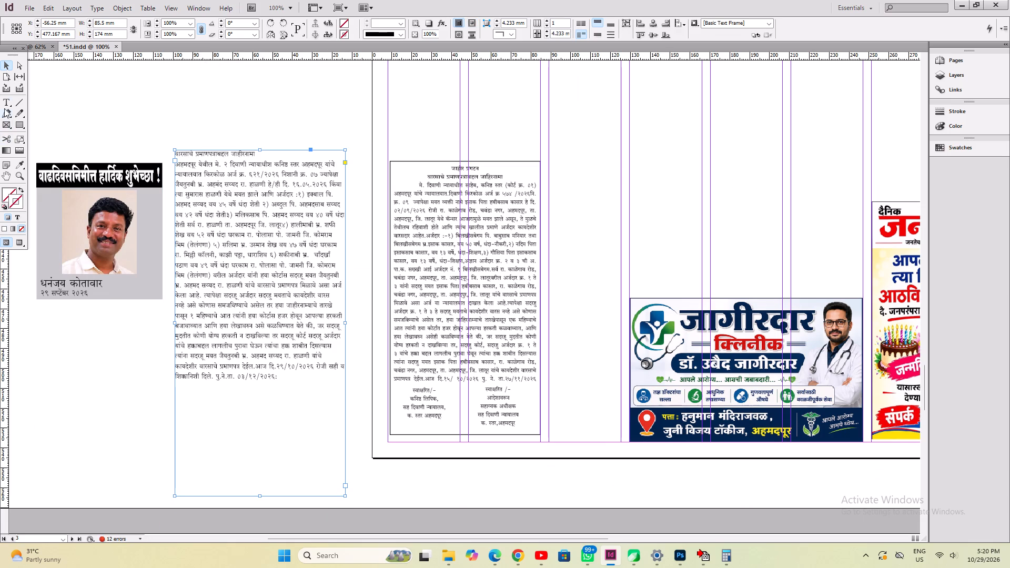
{"action": "left_click", "coordinate": [6, 103]}
{"action": "left_click", "coordinate": [301, 291]}
{"action": "key", "text": "ctrl+a"}
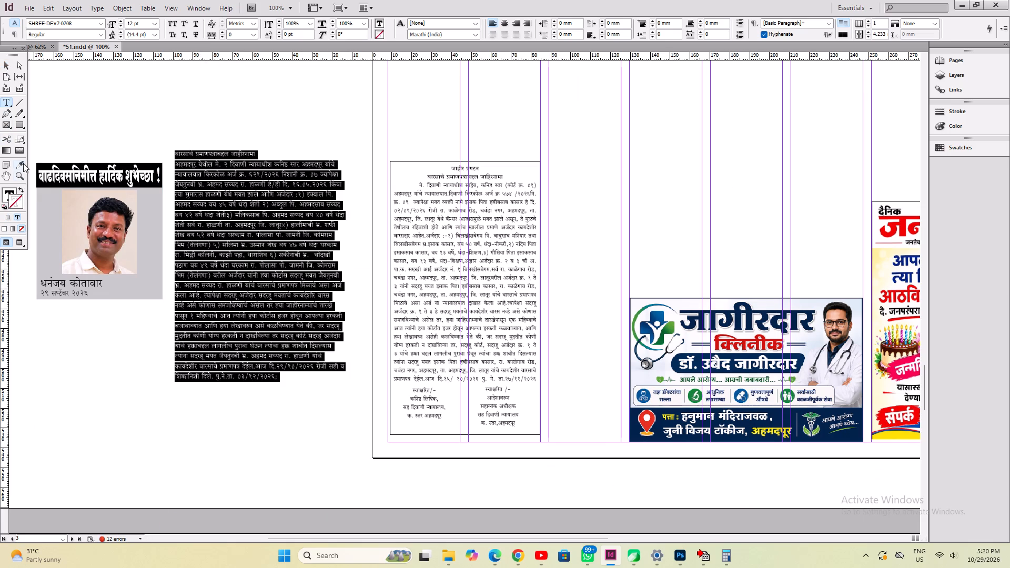
{"action": "left_click", "coordinate": [23, 163]}
{"action": "left_click", "coordinate": [442, 242]}
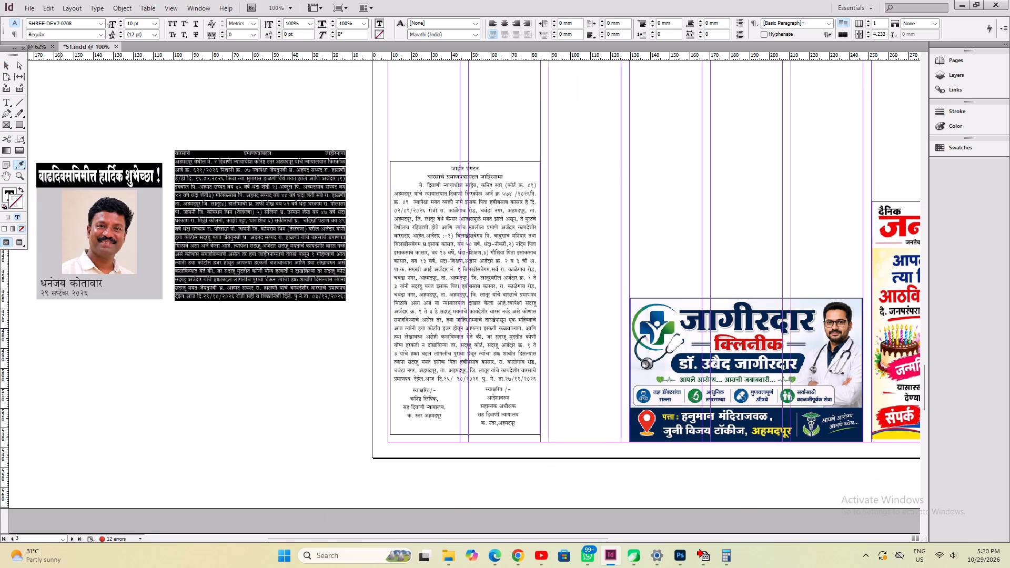
Delete the heading line of the newly pasted notice and indent its opening body line with a tab.
{"action": "left_click", "coordinate": [4, 103]}
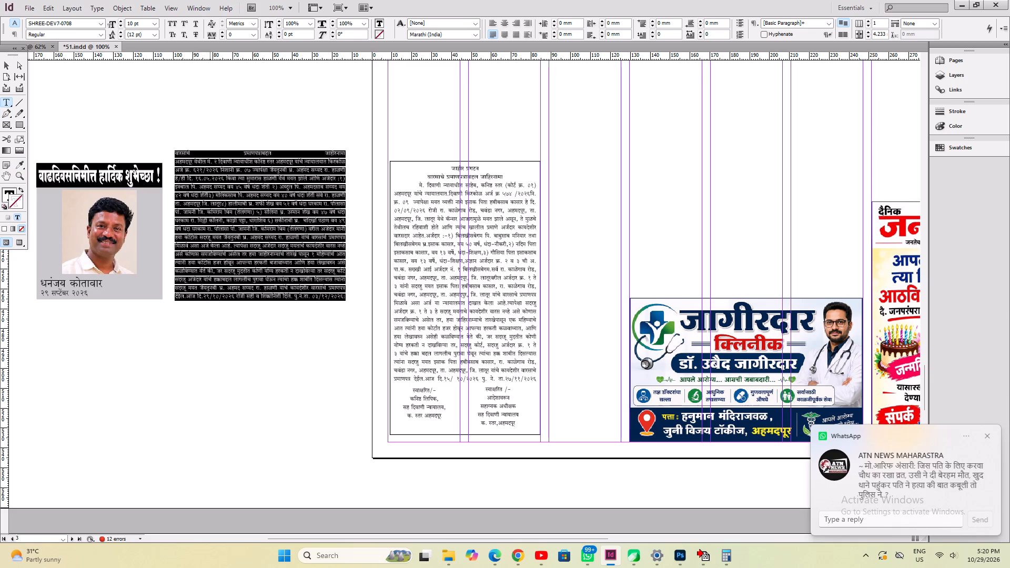
{"action": "left_click", "coordinate": [224, 187]}
{"action": "key", "text": "ctrl+2"}
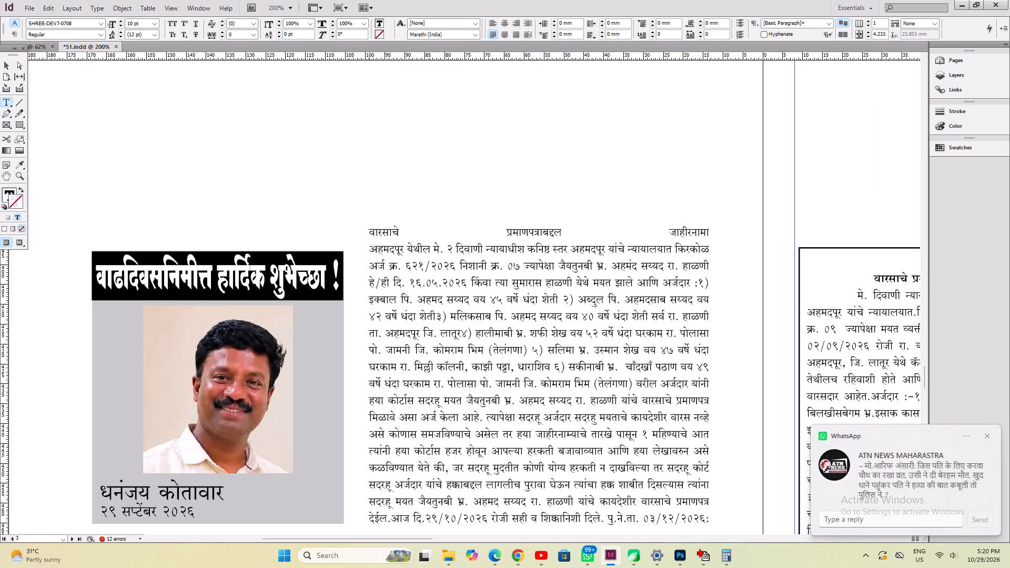
{"action": "left_click_drag", "start_coordinate": [369, 232], "coordinate": [761, 230]}
{"action": "left_click_drag", "start_coordinate": [673, 316], "coordinate": [211, 245], "text": "alt"}
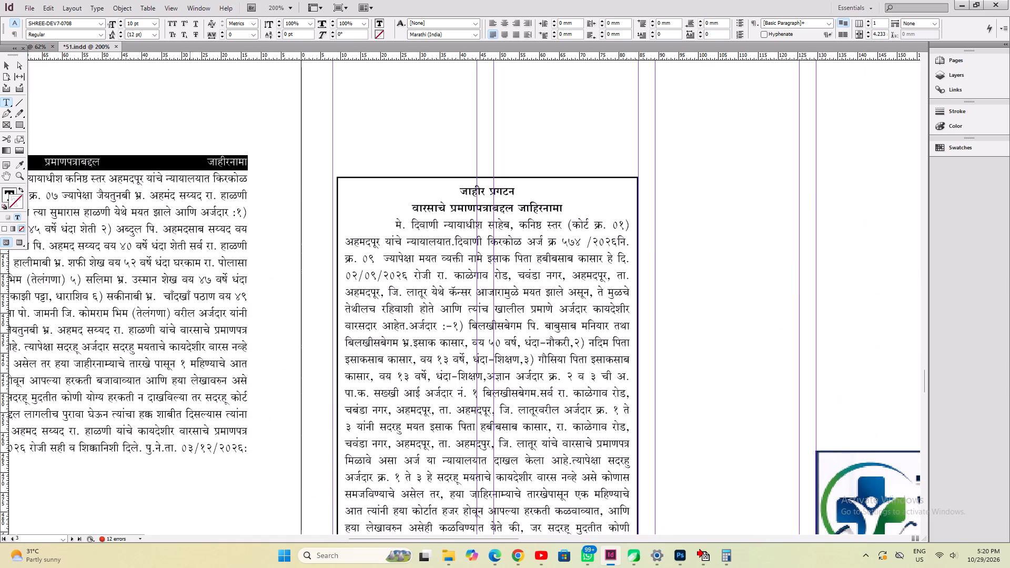
{"action": "left_click_drag", "start_coordinate": [190, 238], "coordinate": [426, 283], "text": "alt"}
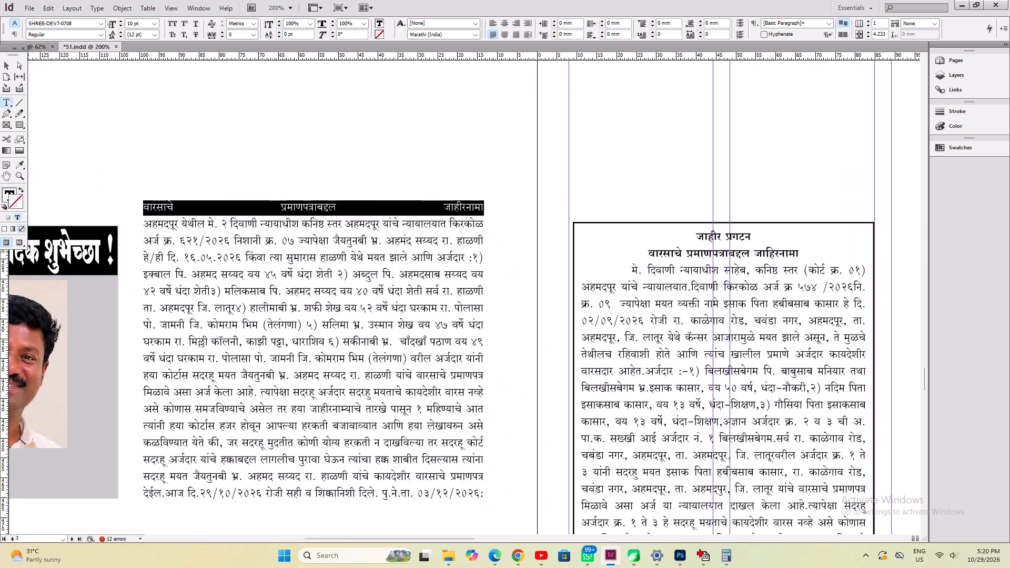
{"action": "key", "text": "BackSpace"}
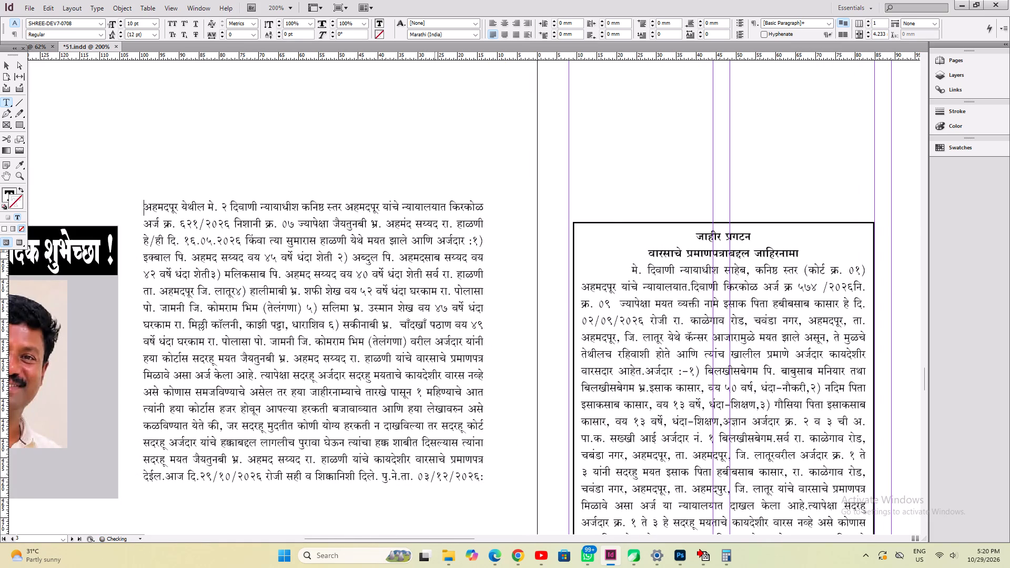
{"action": "key", "text": "Tab"}
Cut the new notice's body text and paste it over the old body text in the framed notice, keeping its two headings.
{"action": "left_click_drag", "start_coordinate": [437, 394], "coordinate": [426, 275], "text": "alt"}
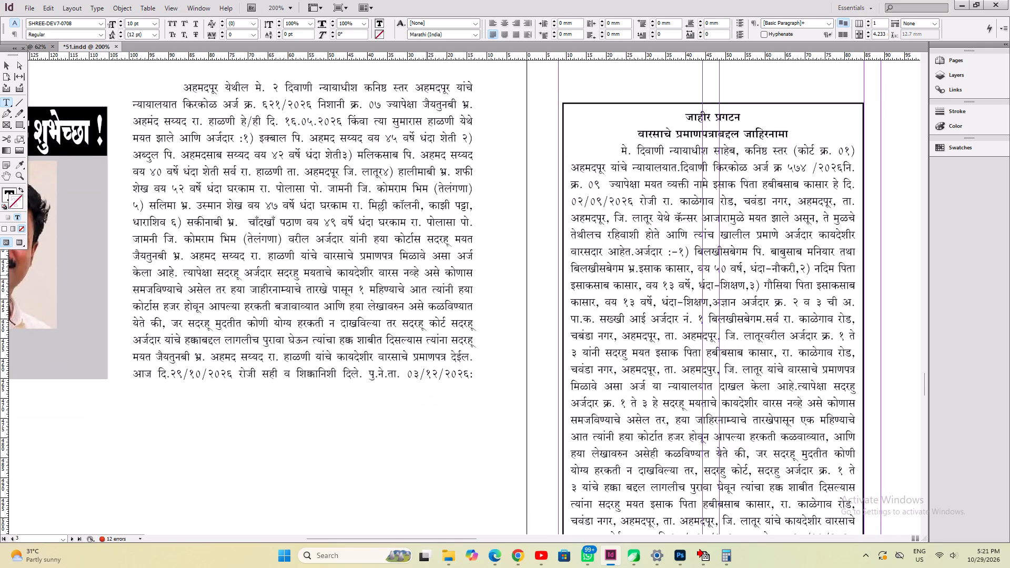
{"action": "left_click_drag", "start_coordinate": [413, 283], "coordinate": [413, 337], "text": "alt"}
{"action": "key", "text": "ctrl+alt+c"}
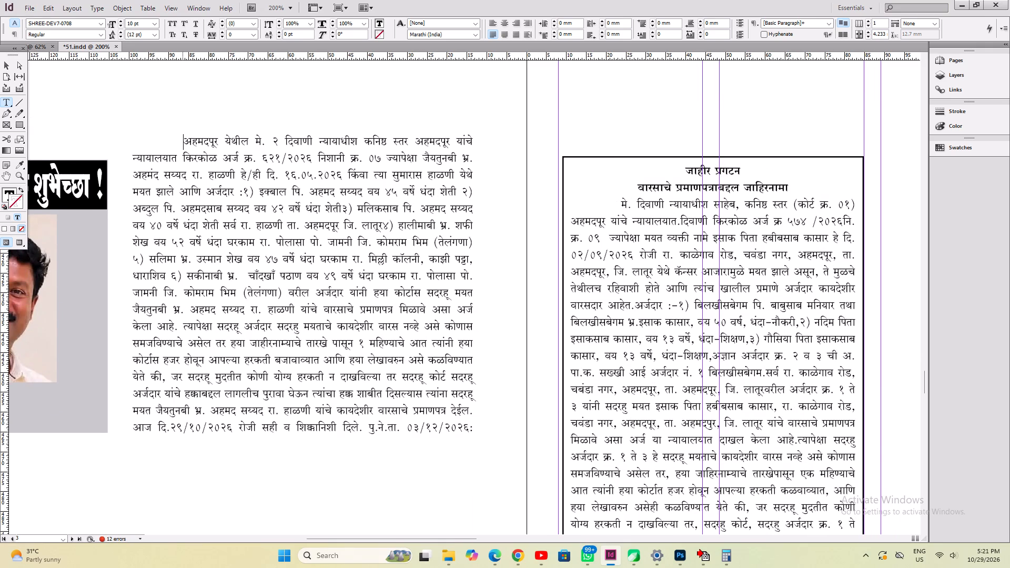
{"action": "left_click_drag", "start_coordinate": [183, 141], "coordinate": [485, 444]}
{"action": "key", "text": "ctrl+x"}
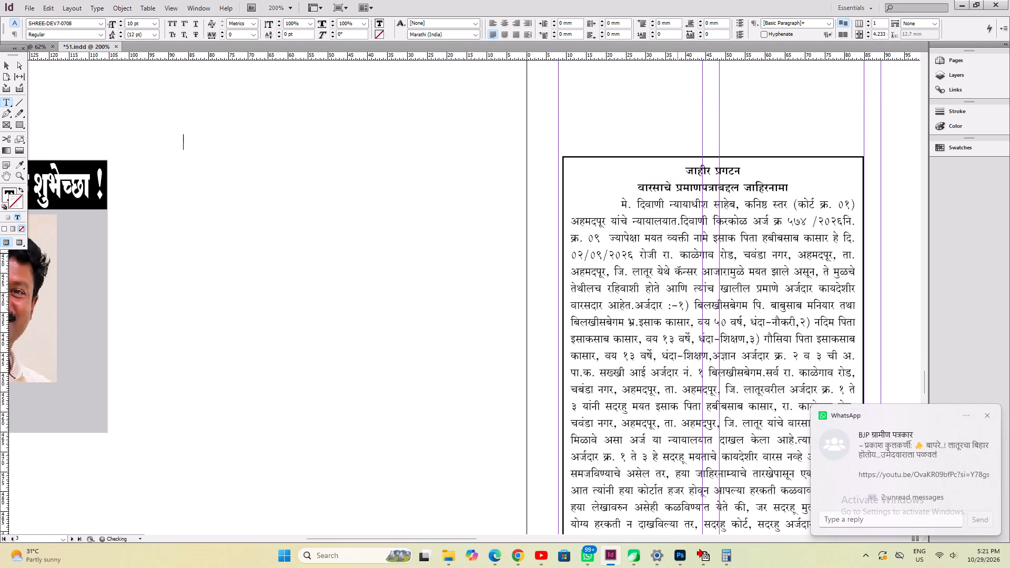
{"action": "left_click_drag", "start_coordinate": [617, 201], "coordinate": [661, 413]}
{"action": "scroll", "coordinate": [662, 414], "scroll_direction": "down", "scroll_amount": 6}
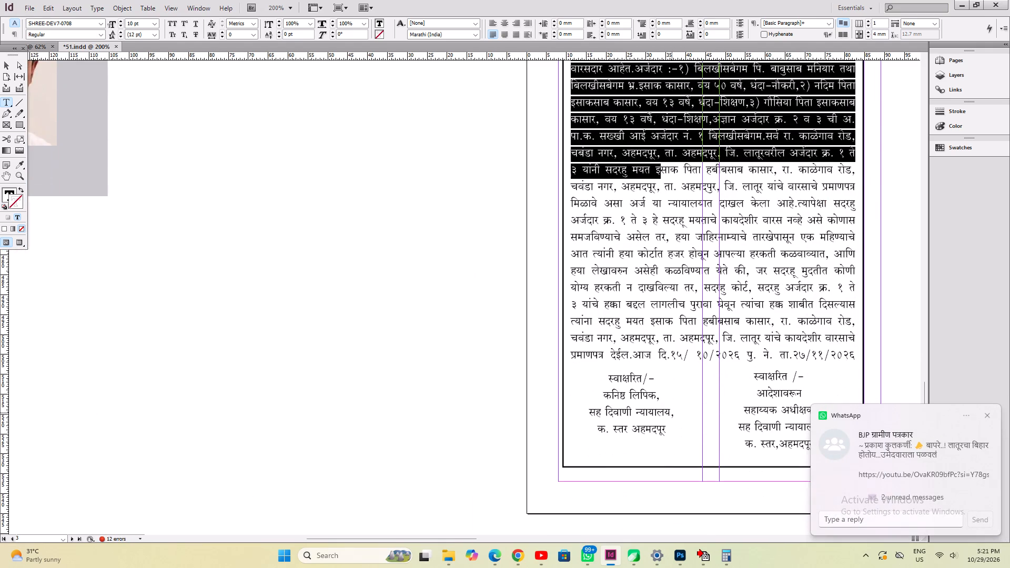
{"action": "left_click", "coordinate": [856, 354], "text": "shift"}
{"action": "key", "text": "ctrl+v"}
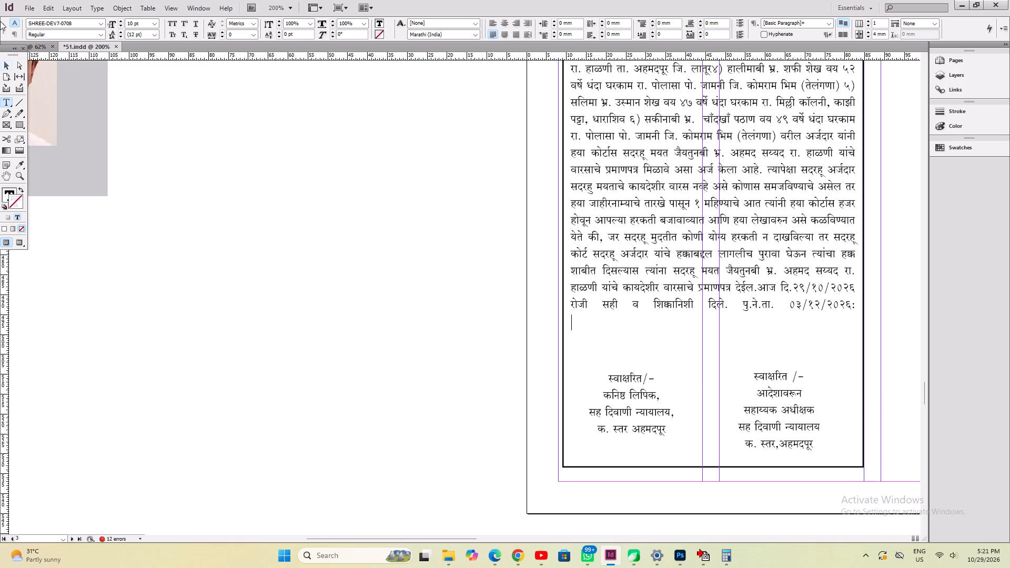
Select both signature blocks together at the foot of the framed notice.
{"action": "left_click", "coordinate": [2, 64]}
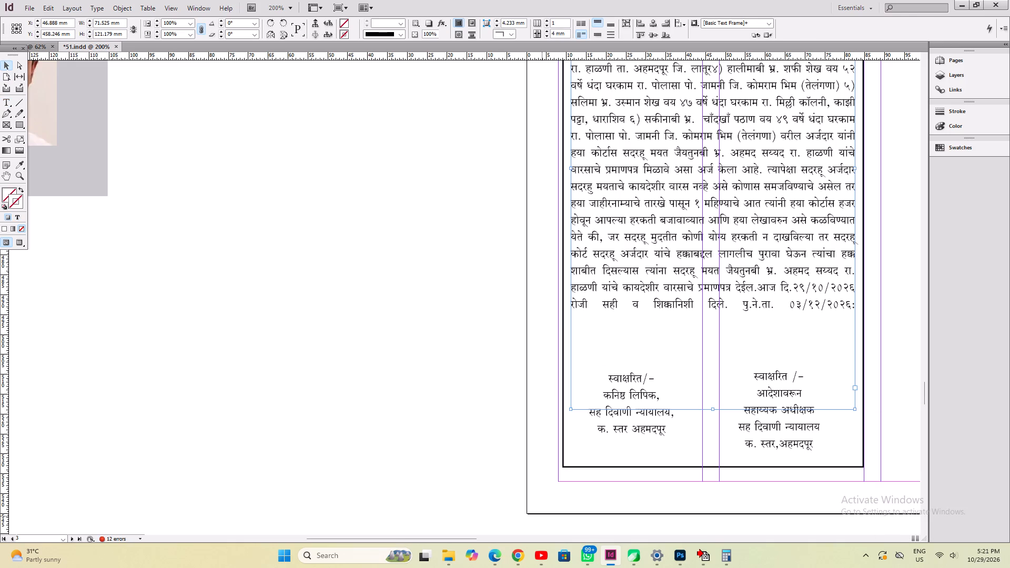
{"action": "left_click", "coordinate": [620, 451], "text": "ctrl"}
{"action": "left_click", "coordinate": [764, 443], "text": "shift"}
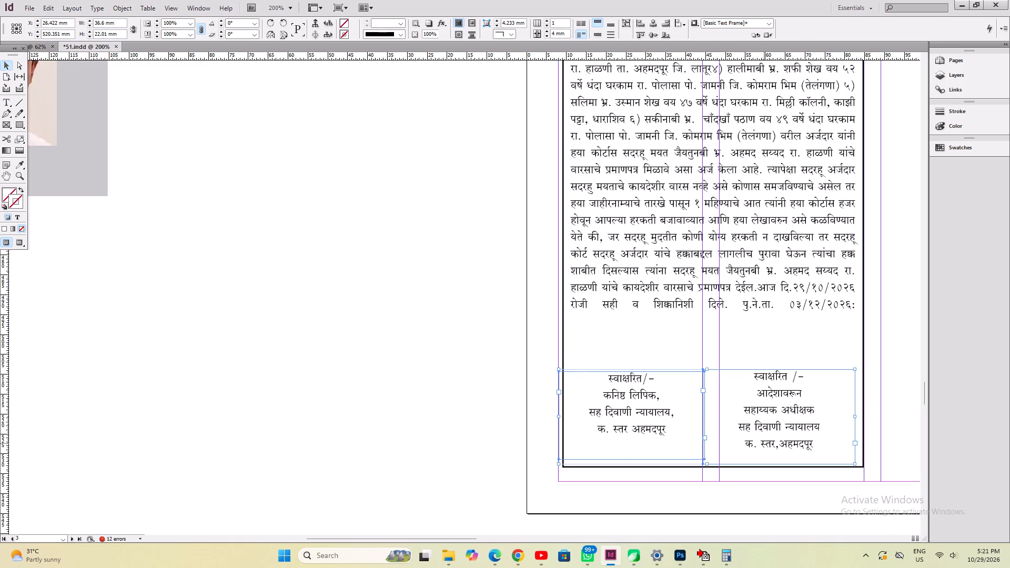
Move the notice's two signature blocks up about 13 mm, directly below the last line of its text.
{"action": "left_click_drag", "start_coordinate": [790, 427], "coordinate": [789, 375], "text": "shift"}
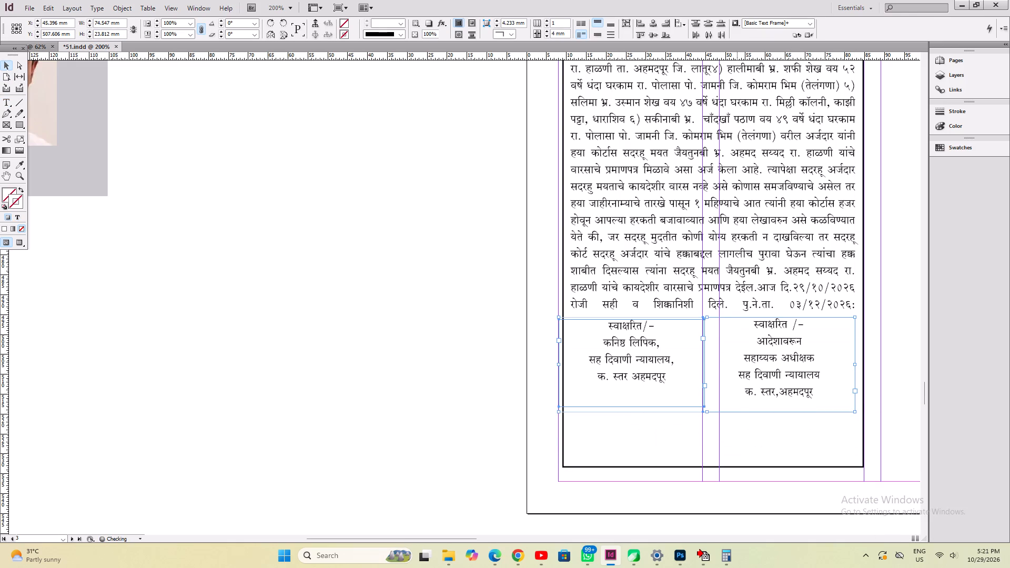
Ungroup the notice and shorten its black border frame to about 124 mm high, ending just below the signature blocks.
{"action": "left_click", "coordinate": [714, 467], "text": "ctrl"}
{"action": "left_click_drag", "start_coordinate": [711, 467], "coordinate": [709, 406]}
{"action": "key", "text": "ctrl+z"}
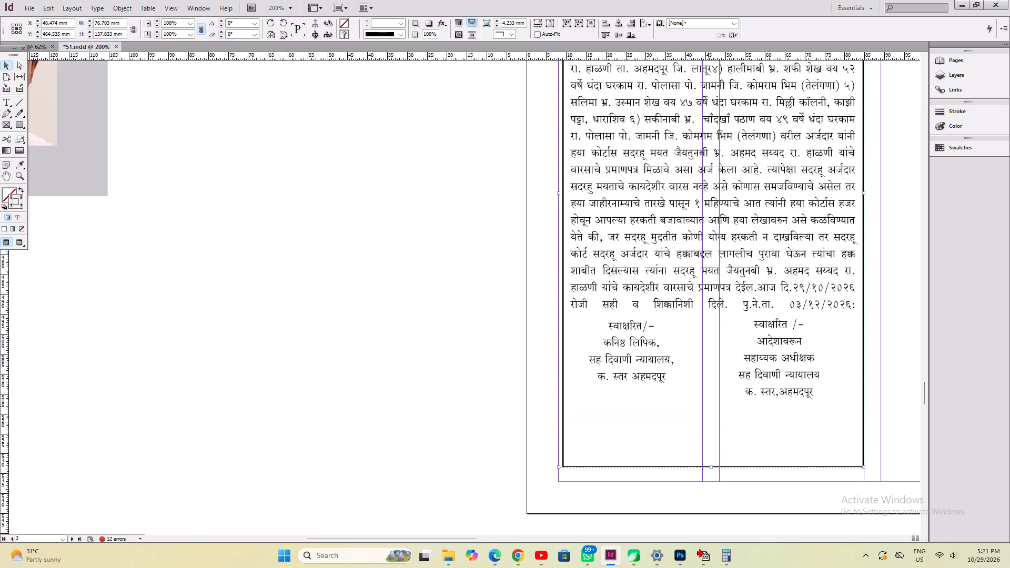
{"action": "key", "text": "ctrl+shift+g"}
{"action": "left_click", "coordinate": [500, 406]}
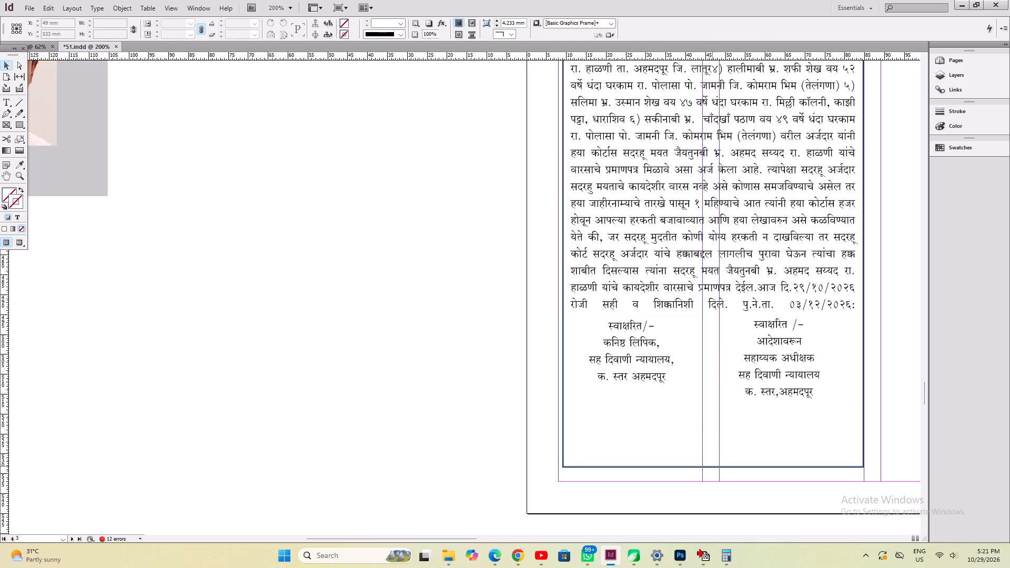
{"action": "left_click", "coordinate": [712, 466]}
{"action": "left_click_drag", "start_coordinate": [715, 466], "coordinate": [710, 411]}
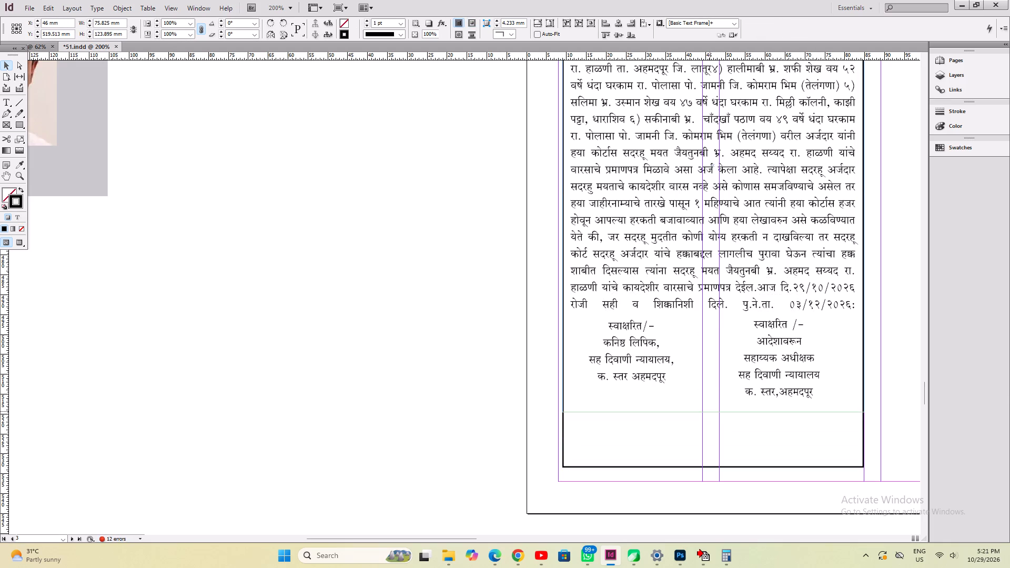
{"action": "left_click_drag", "start_coordinate": [710, 411], "coordinate": [710, 410]}
Select both signature blocks of the notice on page 03.
{"action": "left_click", "coordinate": [769, 380]}
{"action": "left_click", "coordinate": [635, 389], "text": "shift"}
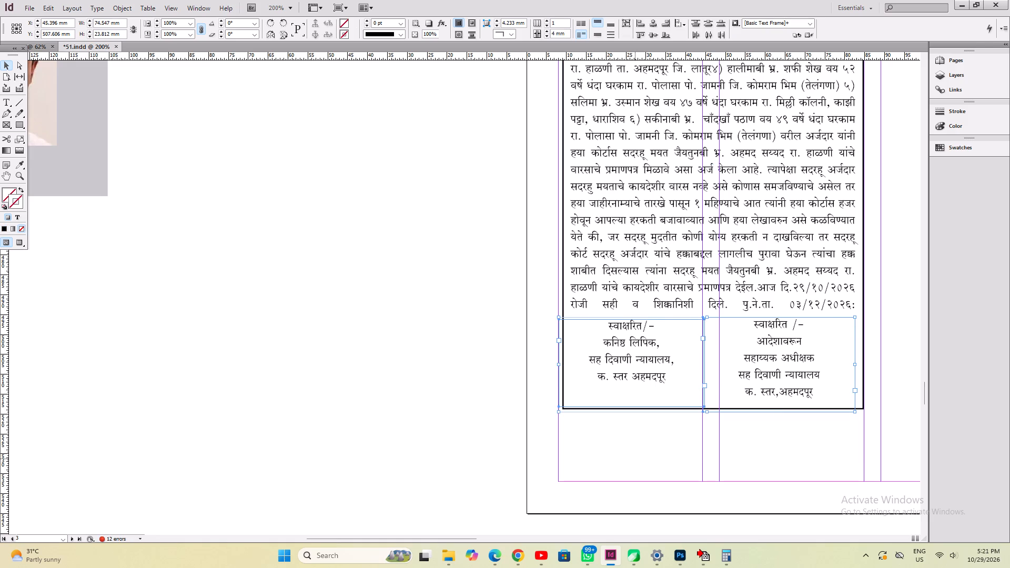
{"action": "scroll", "coordinate": [635, 459], "scroll_direction": "up", "scroll_amount": 8}
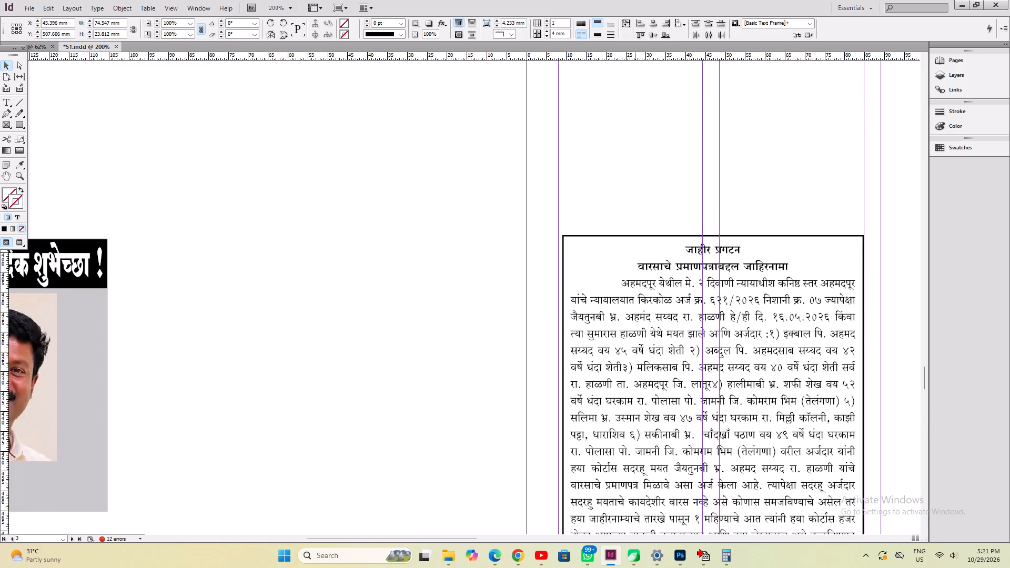
{"action": "key", "text": "ctrl+0"}
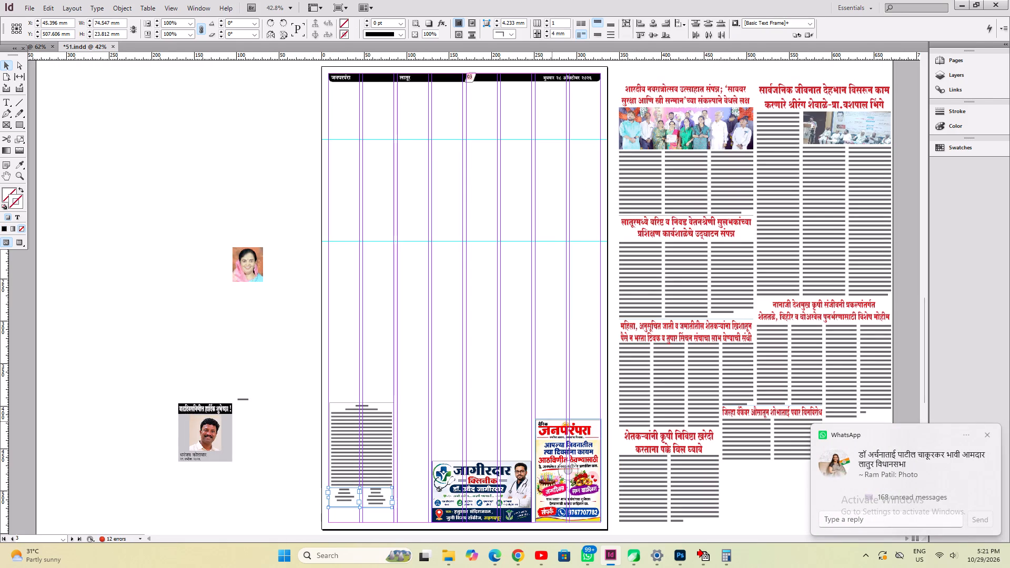
{"action": "scroll", "coordinate": [511, 402], "scroll_direction": "down", "scroll_amount": 1}
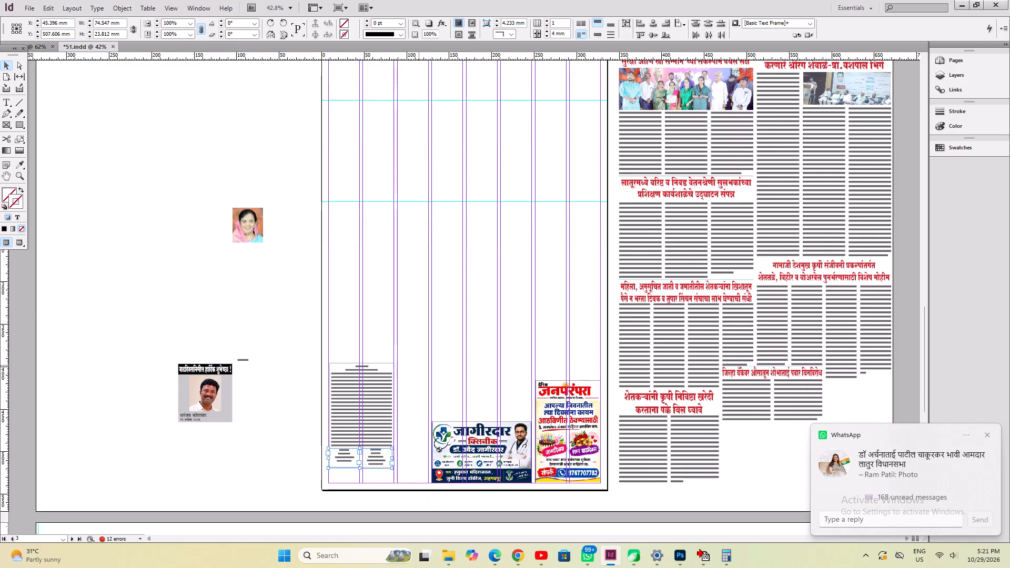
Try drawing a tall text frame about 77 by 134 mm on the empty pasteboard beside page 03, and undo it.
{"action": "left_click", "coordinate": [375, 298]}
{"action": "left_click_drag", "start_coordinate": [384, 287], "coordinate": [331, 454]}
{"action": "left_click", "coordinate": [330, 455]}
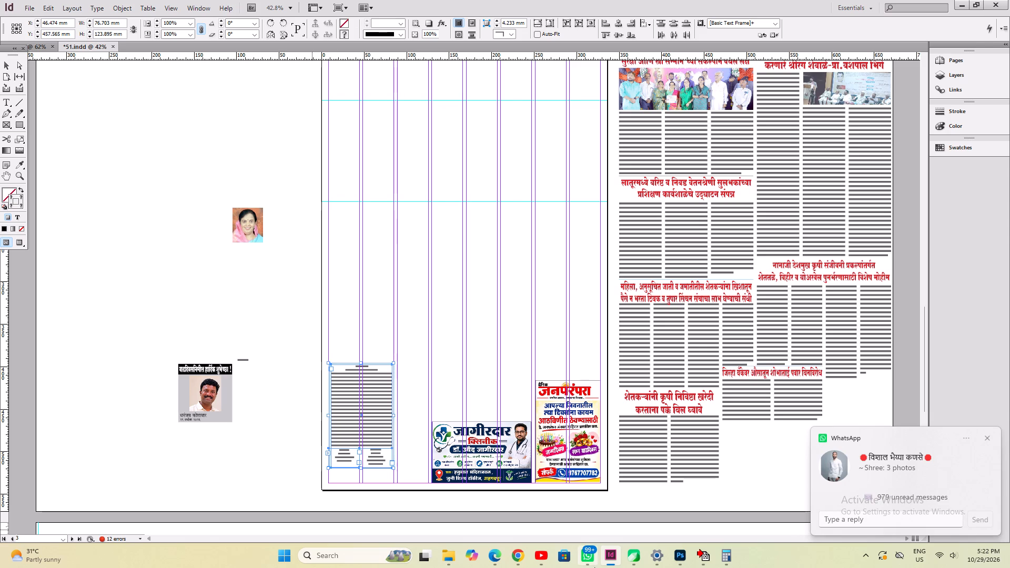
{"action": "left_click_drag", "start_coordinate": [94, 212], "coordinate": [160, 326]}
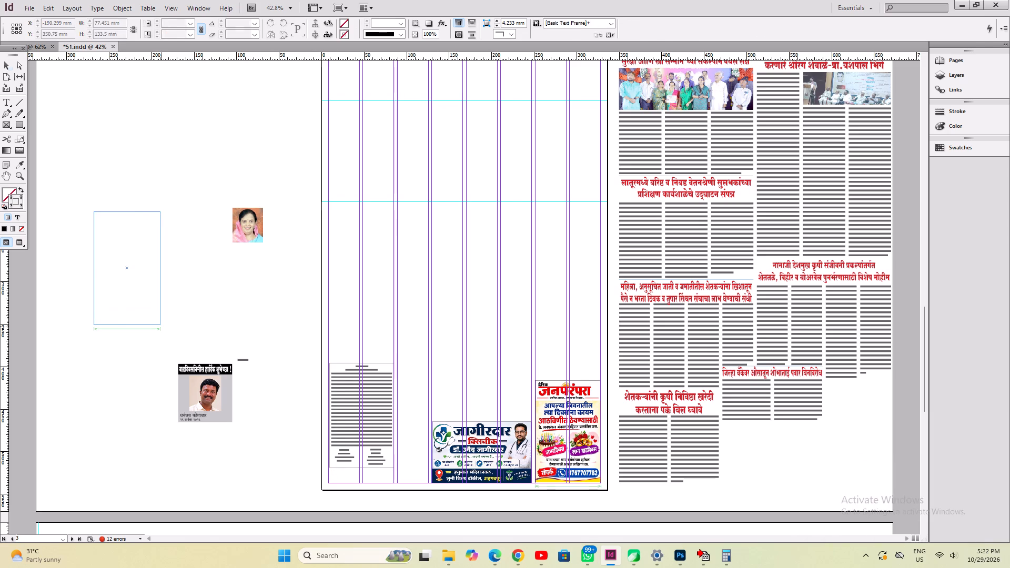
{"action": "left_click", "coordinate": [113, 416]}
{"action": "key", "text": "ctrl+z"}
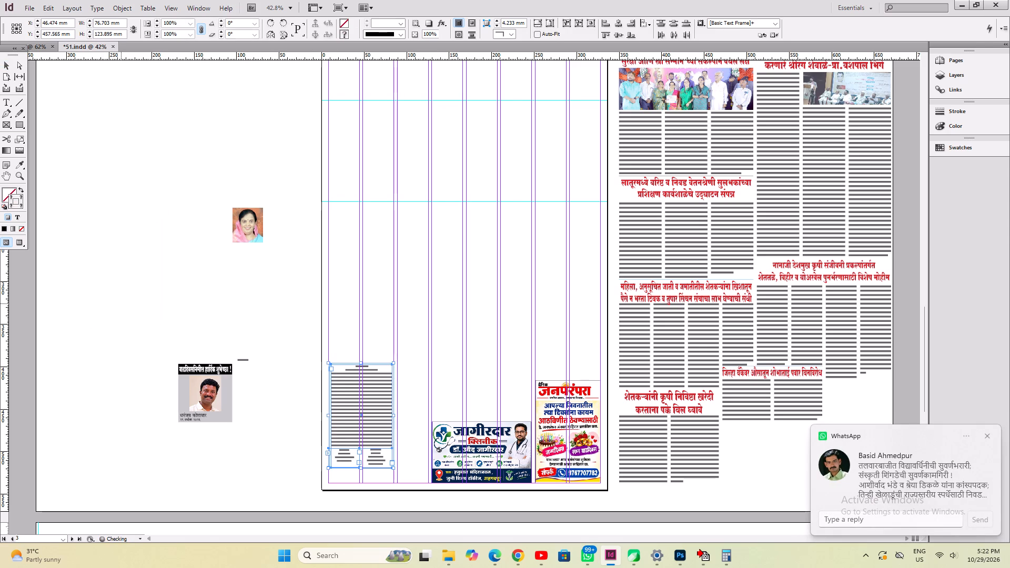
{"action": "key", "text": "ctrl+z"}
Move the whole notice on page 03, frame and signature blocks together, down about 17.5 mm so its border sits on the bottom margin.
{"action": "left_click", "coordinate": [319, 290]}
{"action": "left_click_drag", "start_coordinate": [313, 338], "coordinate": [414, 505]}
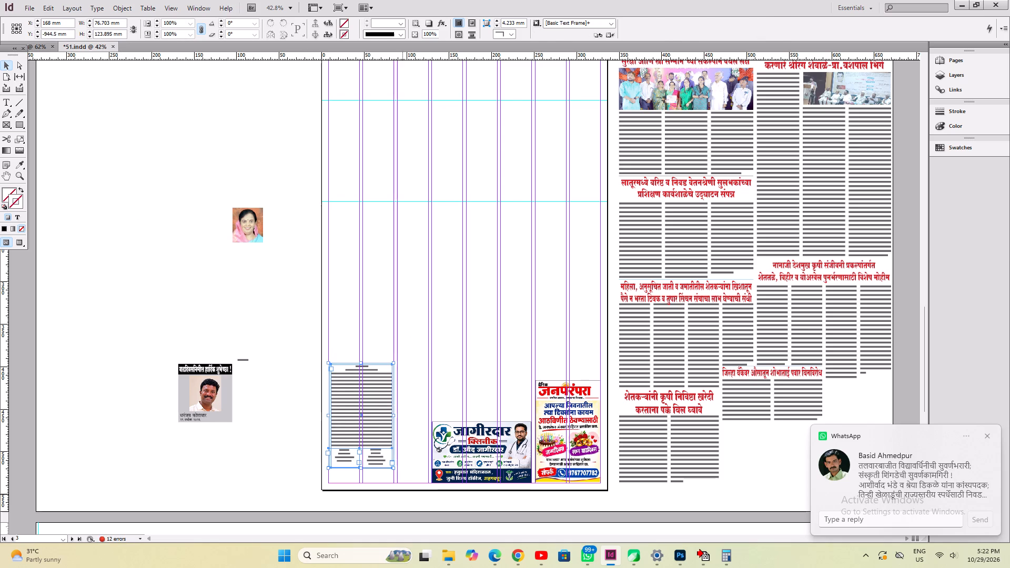
{"action": "key", "text": "ctrl+2"}
{"action": "scroll", "coordinate": [382, 432], "scroll_direction": "down", "scroll_amount": 8}
{"action": "left_click_drag", "start_coordinate": [472, 121], "coordinate": [474, 137], "text": "shift"}
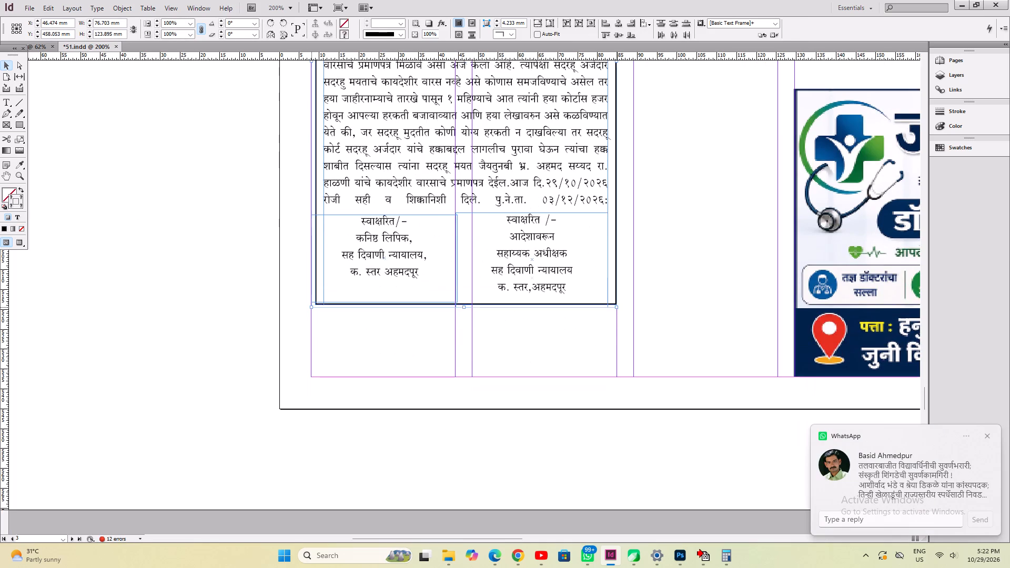
{"action": "left_click_drag", "start_coordinate": [474, 137], "coordinate": [474, 191], "text": "shift"}
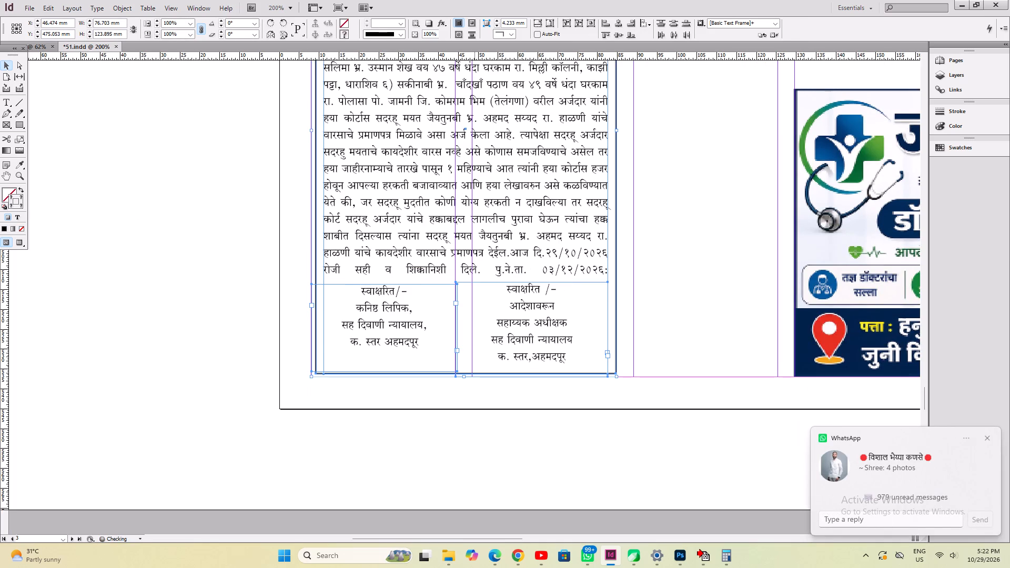
Save the issue document with the repositioned notice and leave nothing selected on the spread.
{"action": "key", "text": "ctrl+s"}
{"action": "key", "text": "ctrl+0"}
{"action": "key", "text": "ctrl+s"}
{"action": "key", "text": "ctrl+a"}
{"action": "key", "text": "ctrl+s"}
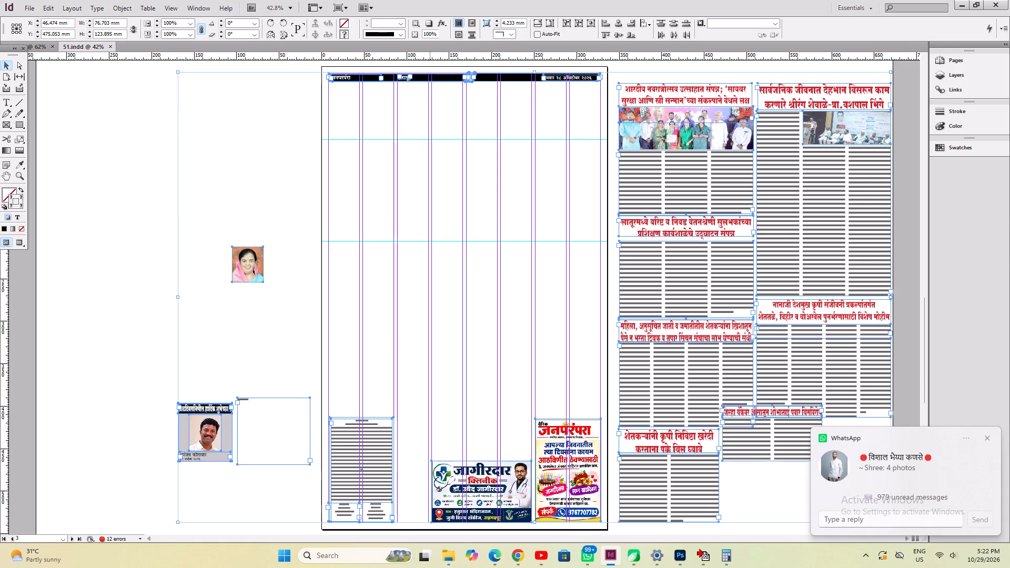
{"action": "left_click", "coordinate": [428, 249]}
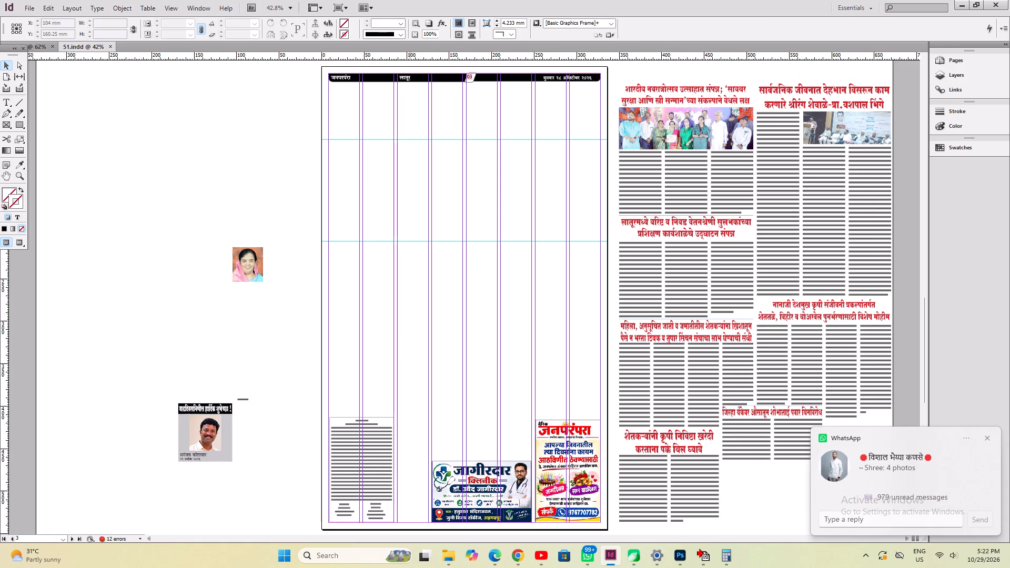
{"action": "scroll", "coordinate": [504, 368], "scroll_direction": "down", "scroll_amount": 4}
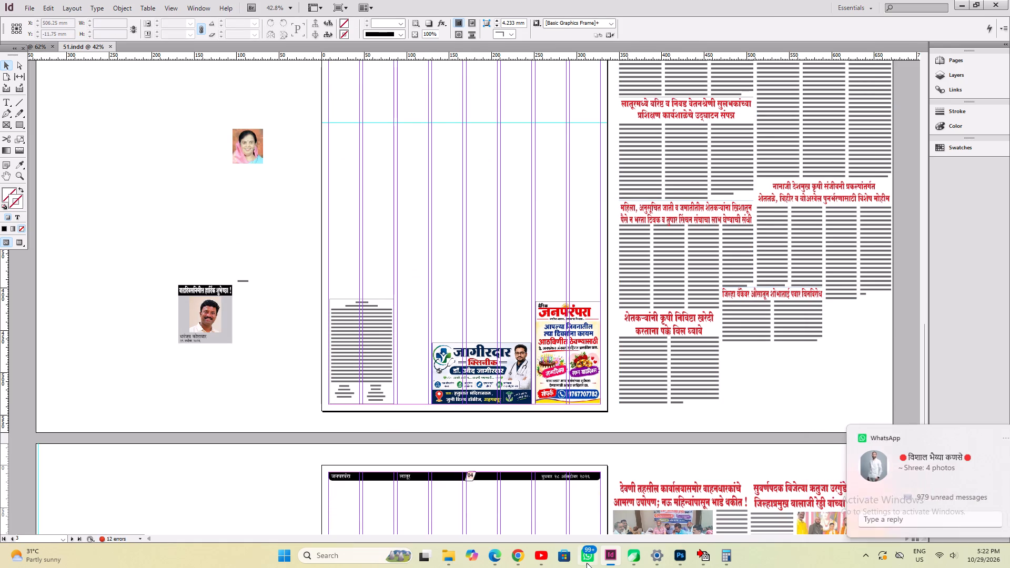
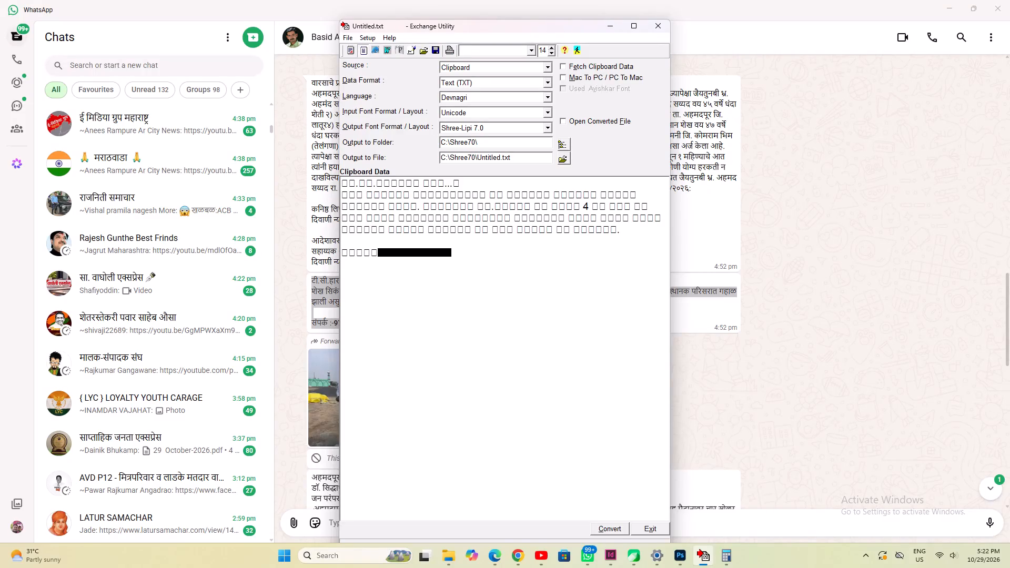
Convert the lost T.C. notice text from Unicode to Shree-Lipi 7.0, overwriting the existing Untitled.txt.
{"action": "left_click", "coordinate": [619, 532]}
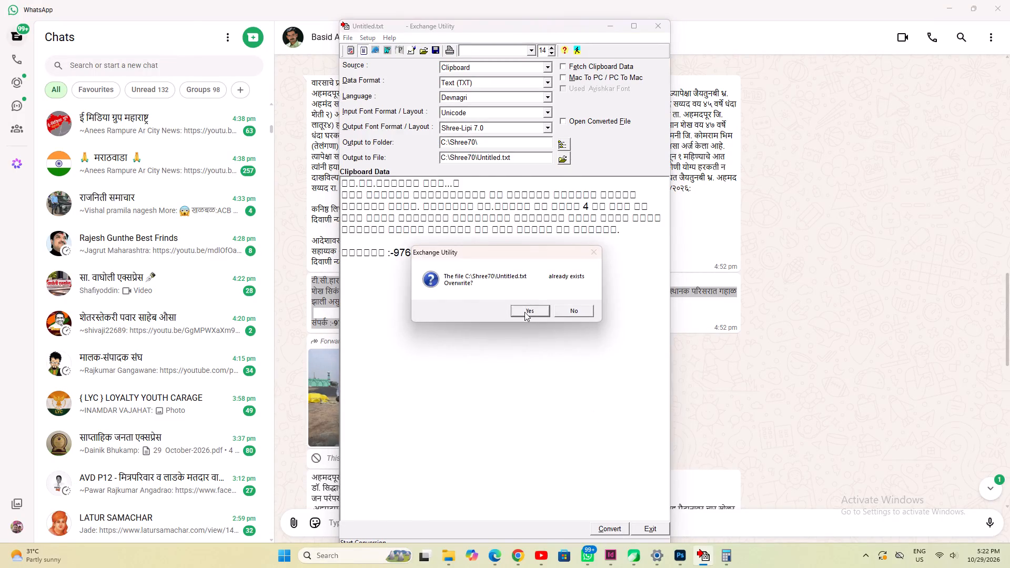
{"action": "left_click", "coordinate": [524, 311]}
{"action": "left_click", "coordinate": [573, 310]}
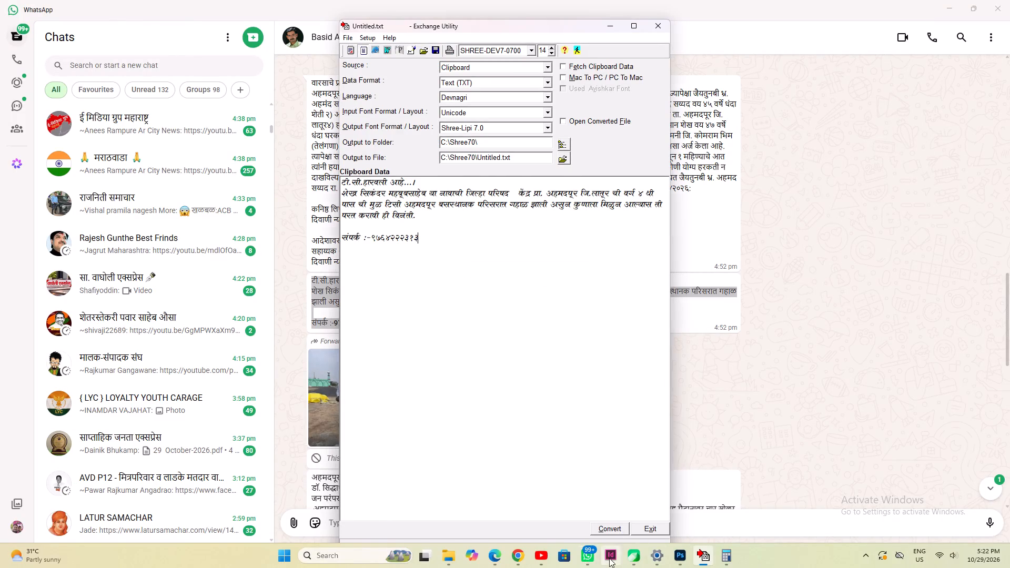
Switch to InDesign, draw a text frame about 36 mm wide between page 03's heirship notice and clinic ad, and paste the converted notice.
{"action": "left_click", "coordinate": [609, 558]}
{"action": "left_click", "coordinate": [418, 329]}
{"action": "left_click", "coordinate": [450, 371]}
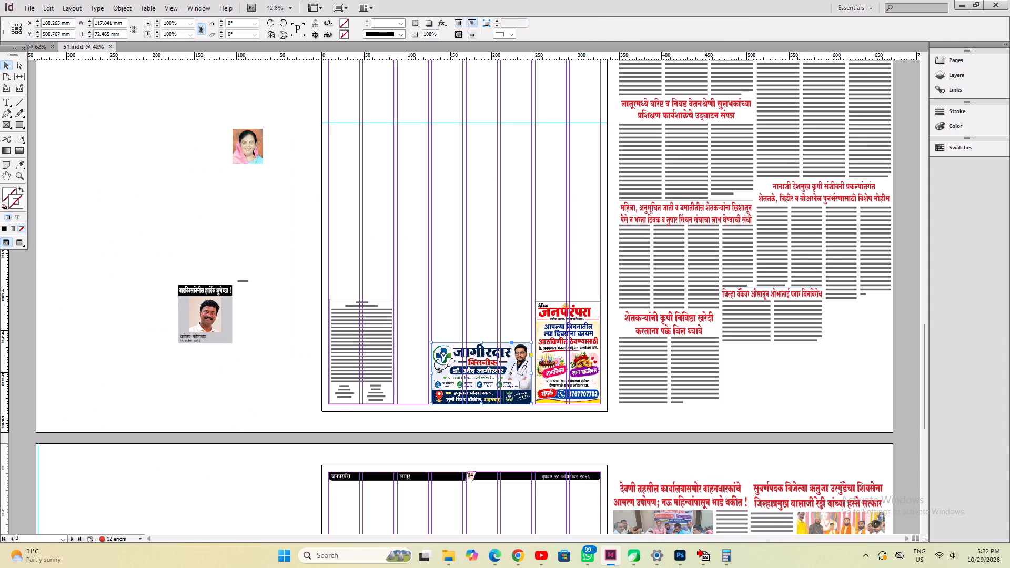
{"action": "left_click", "coordinate": [422, 378]}
{"action": "left_click", "coordinate": [387, 385]}
{"action": "left_click", "coordinate": [430, 383]}
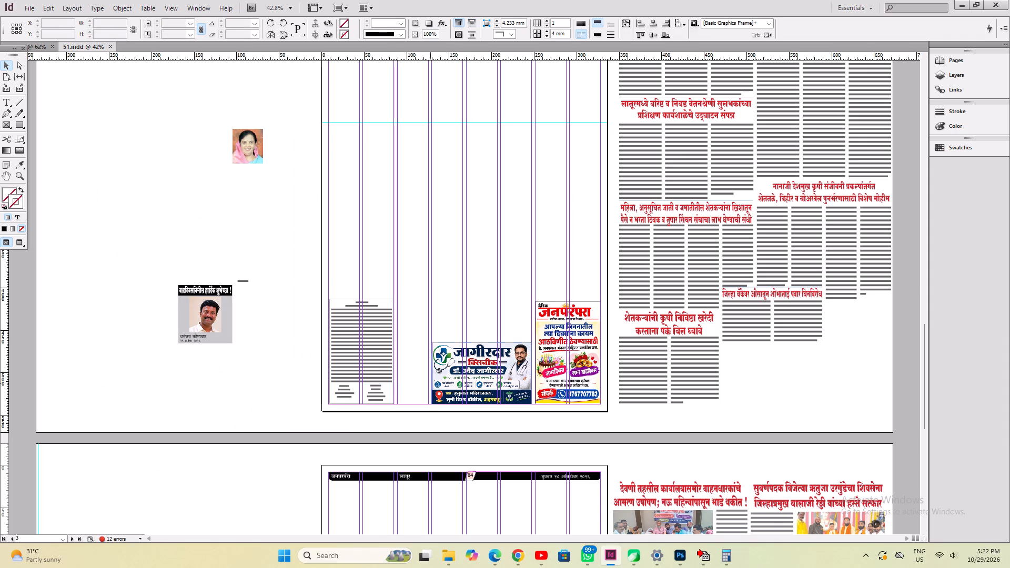
{"action": "left_click", "coordinate": [452, 390], "text": "ctrl"}
{"action": "key", "text": "ctrl+2"}
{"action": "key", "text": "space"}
{"action": "left_click_drag", "start_coordinate": [265, 378], "coordinate": [424, 412]}
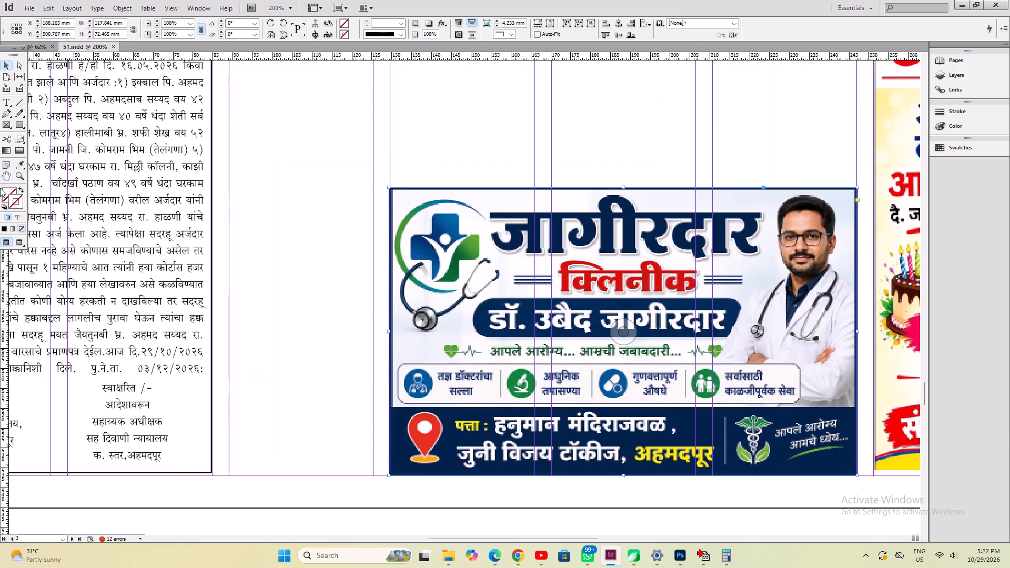
{"action": "left_click", "coordinate": [5, 102]}
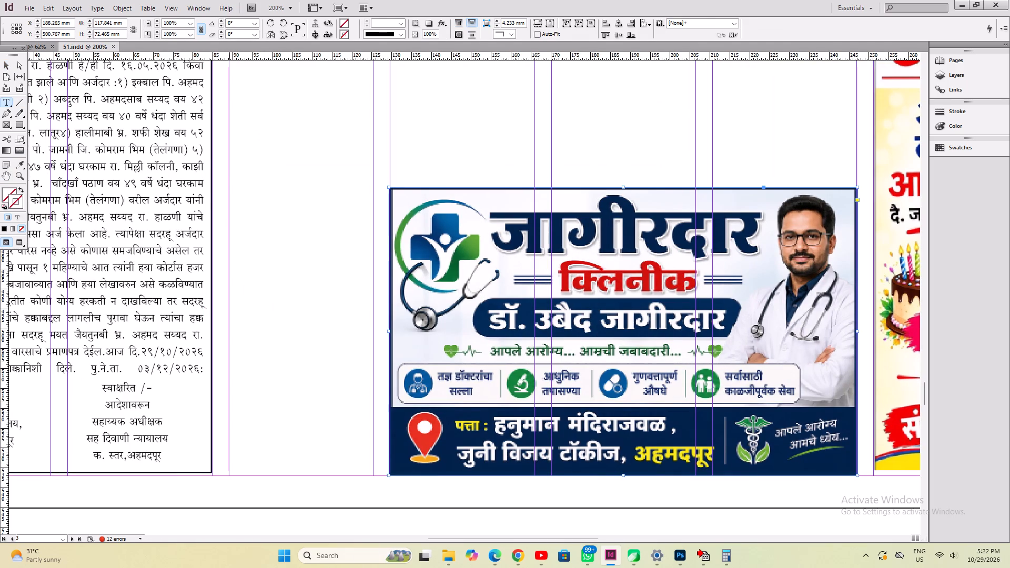
{"action": "left_click_drag", "start_coordinate": [229, 181], "coordinate": [372, 405]}
{"action": "key", "text": "ctrl+v"}
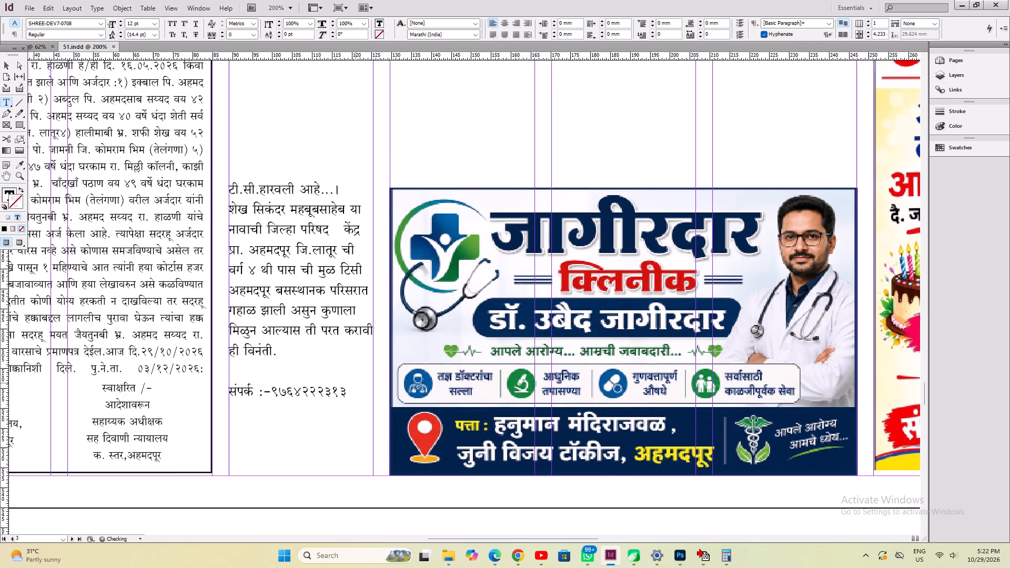
Delete the trailing dots and punctuation mark after the heading टी.सी.हारवली आहे.
{"action": "key", "text": "alt+c"}
{"action": "left_click", "coordinate": [351, 186]}
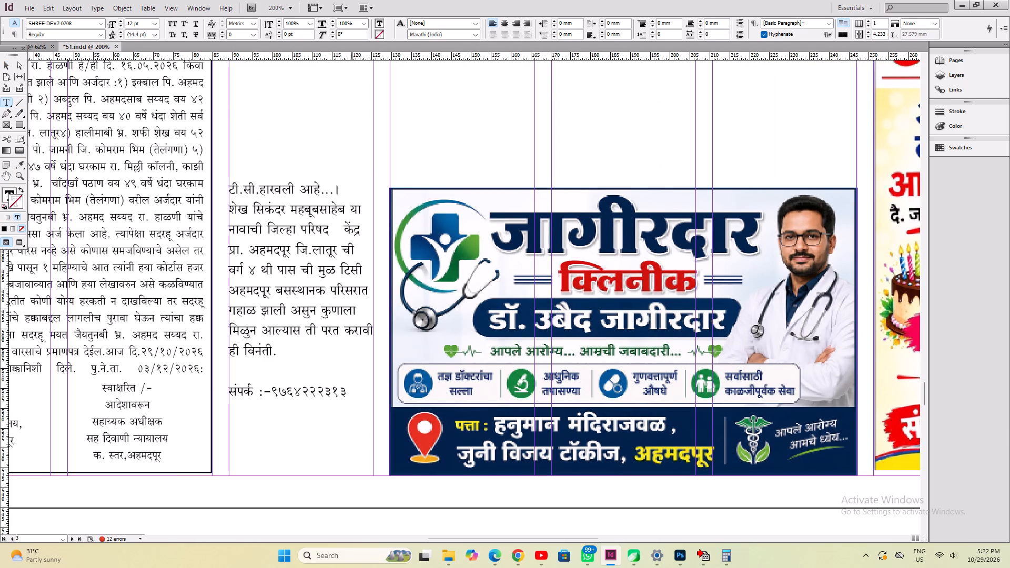
{"action": "key", "text": "BackSpace"}
{"action": "key", "text": "BackSpace"}
{"action": "key", "text": "BackSpace"}
{"action": "key", "text": "BackSpace"}
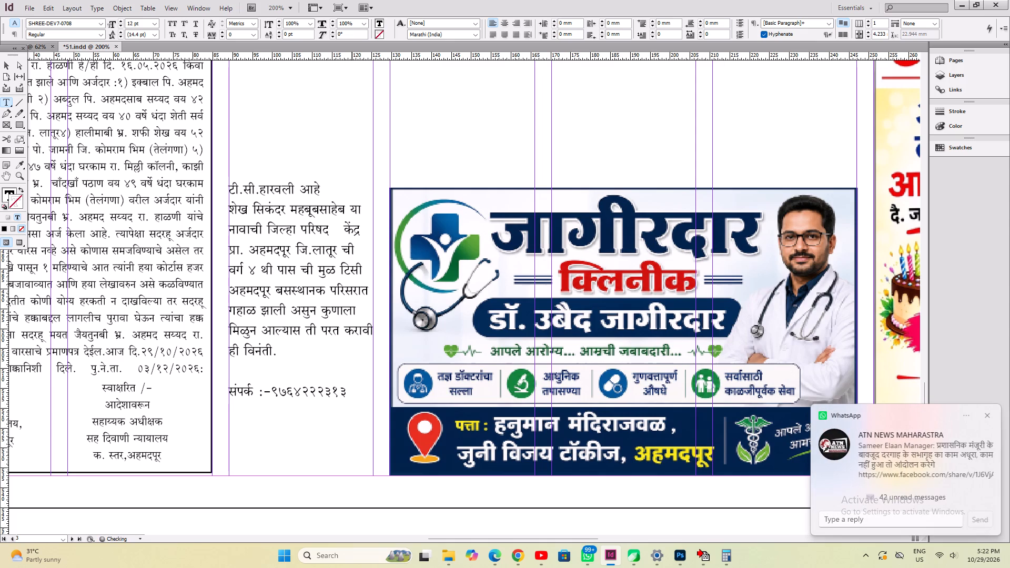
Centre the lost T.C. notice's text and enlarge its heading to 16 pt.
{"action": "key", "text": "shift+Home"}
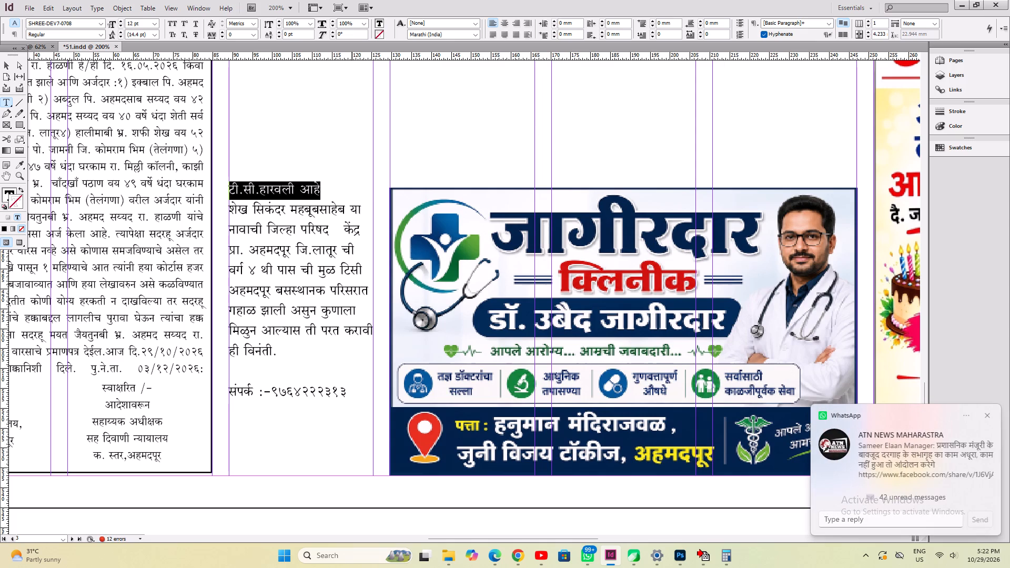
{"action": "key", "text": "ctrl+shift+c"}
{"action": "key", "text": "ctrl+shift+period"}
{"action": "key", "text": "ctrl+shift+period"}
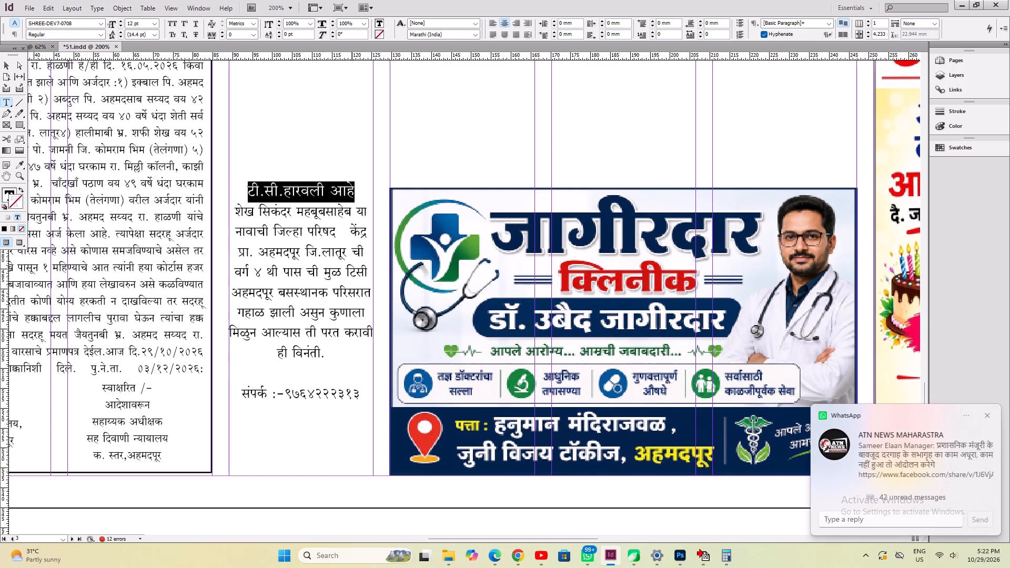
{"action": "key", "text": "ctrl+shift+period"}
{"action": "key", "text": "ctrl+shift+comma"}
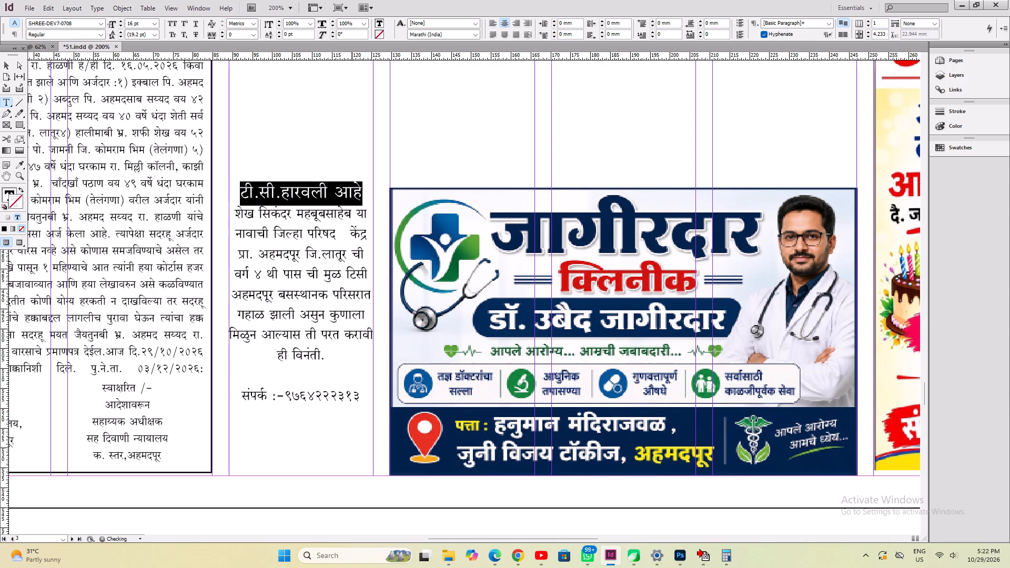
{"action": "key", "text": "ctrl+alt+c"}
Delete the blank line above the contact line at the end of the lost T.C. notice.
{"action": "key", "text": "Down"}
{"action": "key", "text": "Down"}
{"action": "key", "text": "Down"}
{"action": "key", "text": "Down"}
{"action": "key", "text": "Down"}
{"action": "key", "text": "Down"}
{"action": "key", "text": "Down"}
{"action": "key", "text": "Down"}
{"action": "key", "text": "Down"}
{"action": "key", "text": "Down"}
{"action": "key", "text": "Down"}
{"action": "key", "text": "Down"}
{"action": "key", "text": "Down"}
{"action": "key", "text": "Down"}
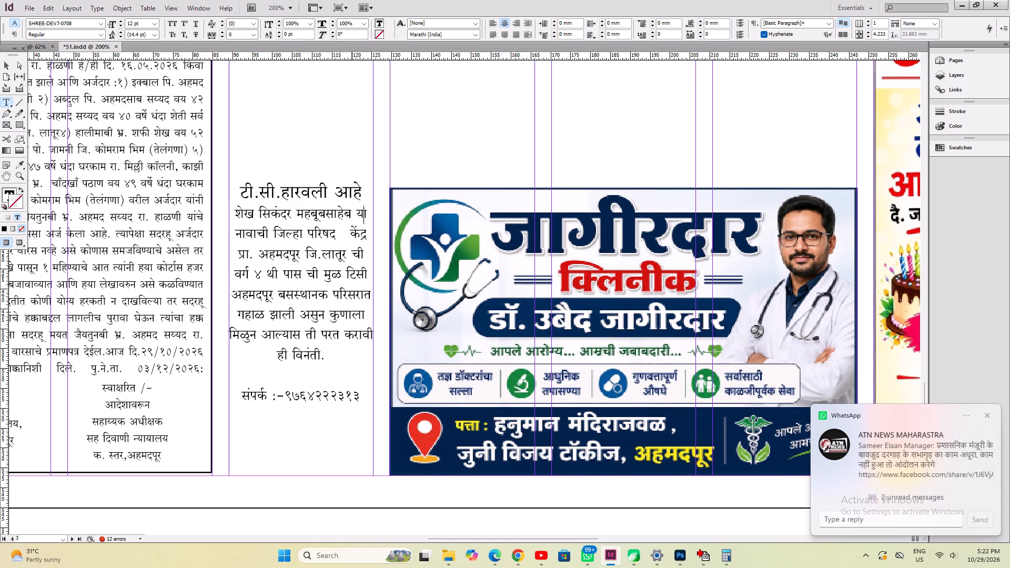
{"action": "key", "text": "Up"}
{"action": "key", "text": "Delete"}
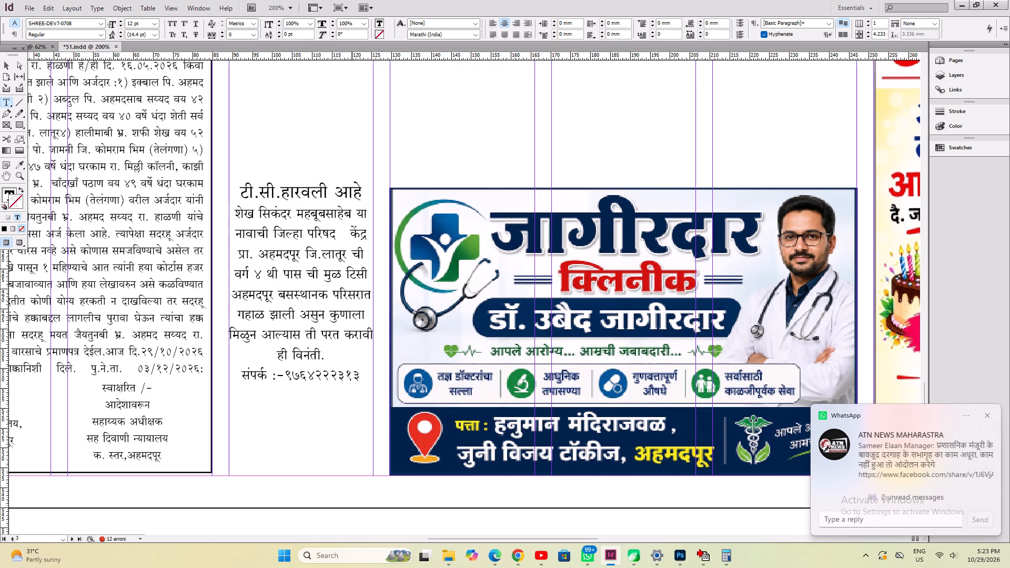
Put the contact number on its own line below संपर्क and remove the colon and dash after that word.
{"action": "key", "text": "Right"}
{"action": "key", "text": "Right"}
{"action": "key", "text": "Right"}
{"action": "key", "text": "Right"}
{"action": "key", "text": "Right"}
{"action": "key", "text": "Right"}
{"action": "key", "text": "Right"}
{"action": "key", "text": "Right"}
{"action": "key", "text": "Right"}
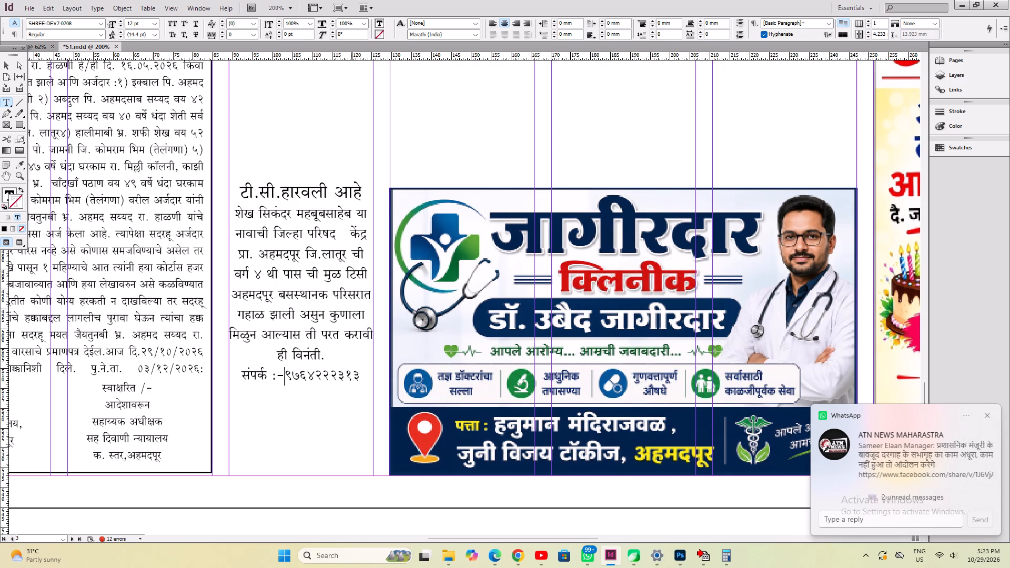
{"action": "key", "text": "Return"}
{"action": "key", "text": "Up"}
{"action": "key", "text": "Right"}
{"action": "key", "text": "Right"}
{"action": "key", "text": "Right"}
{"action": "key", "text": "Right"}
{"action": "key", "text": "Right"}
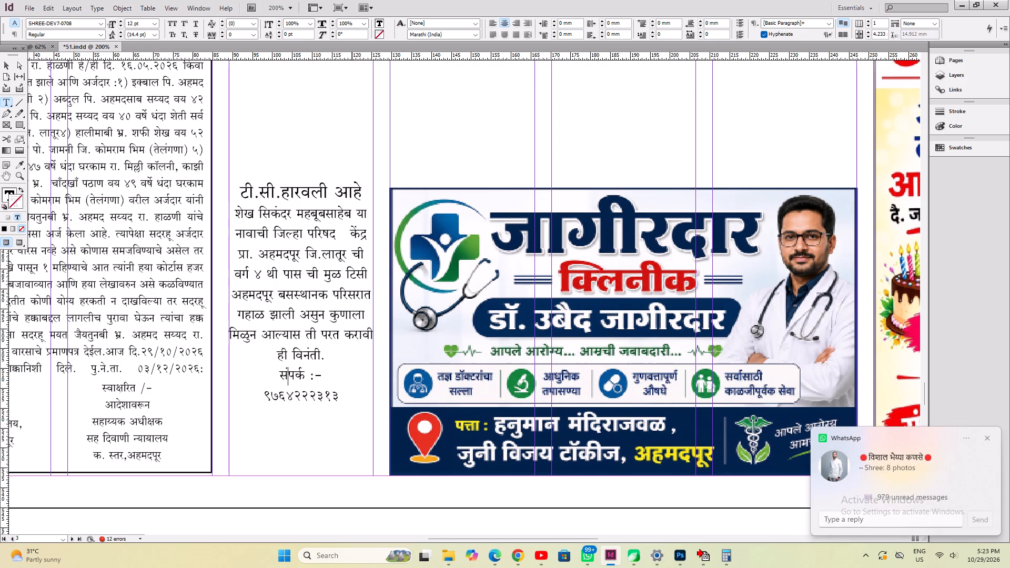
{"action": "key", "text": "Right"}
{"action": "key", "text": "Right"}
{"action": "key", "text": "shift+End"}
{"action": "key", "text": "Delete"}
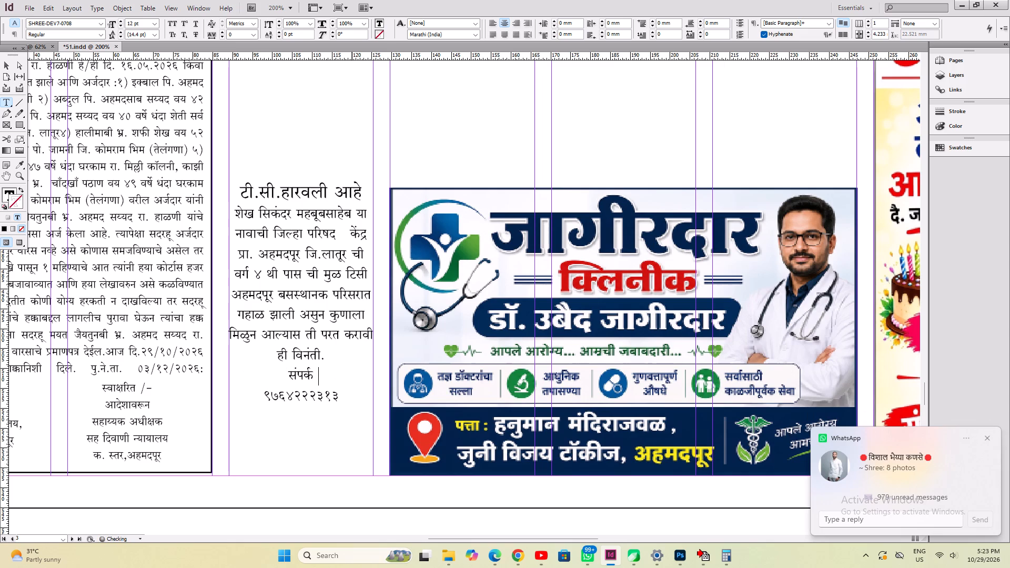
Save the document and fit the notice's frame to its text.
{"action": "key", "text": "Up"}
{"action": "key", "text": "ctrl+s"}
{"action": "key", "text": "ctrl+alt+c"}
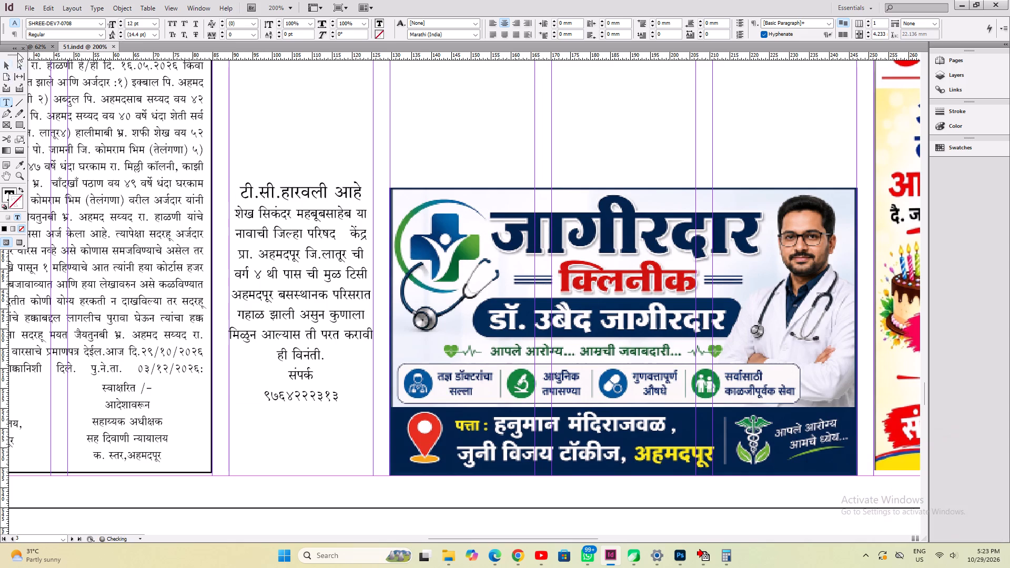
Move the lost T.C. notice's frame down about 18 mm to sit just above page 03's bottom margin.
{"action": "left_click", "coordinate": [1, 65]}
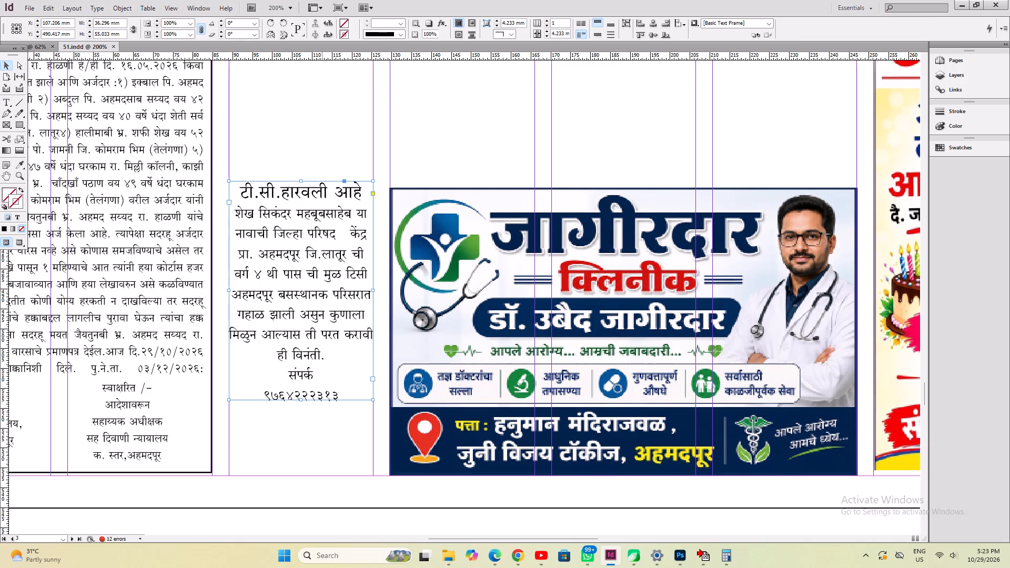
{"action": "left_click_drag", "start_coordinate": [321, 233], "coordinate": [319, 308], "text": "shift"}
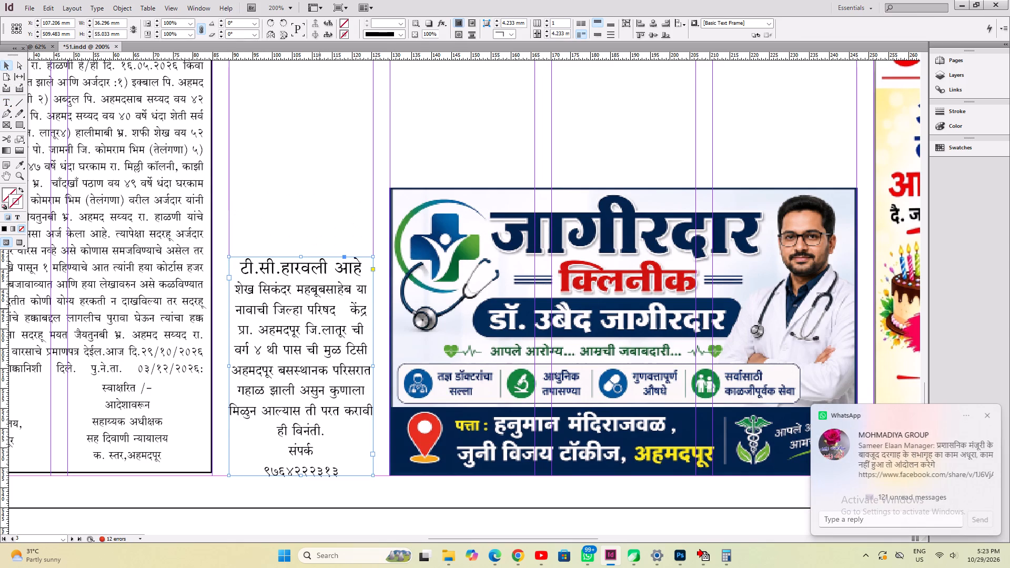
{"action": "key", "text": "Up"}
{"action": "key", "text": "Up"}
{"action": "key", "text": "ctrl+2"}
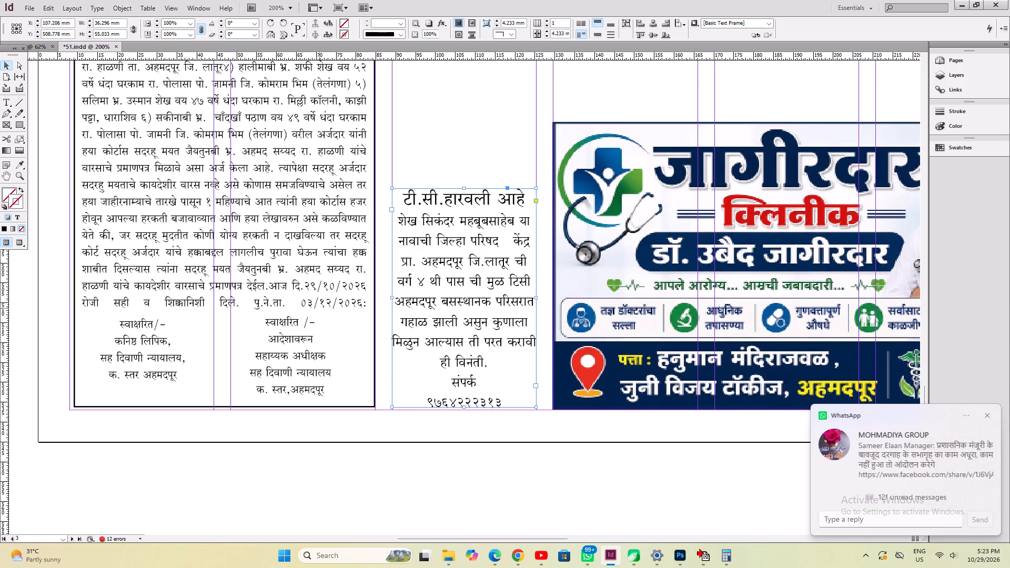
Narrow the lost T.C. notice's frame from its left edge to about 35.6 mm wide.
{"action": "left_click", "coordinate": [449, 445]}
{"action": "left_click", "coordinate": [418, 336]}
{"action": "key", "text": "ctrl+2"}
Narrow the lost T.C. notice's text frame beside the clinic advertisement to about 34.8 mm wide and move it up about 1 mm.
{"action": "left_click", "coordinate": [392, 299]}
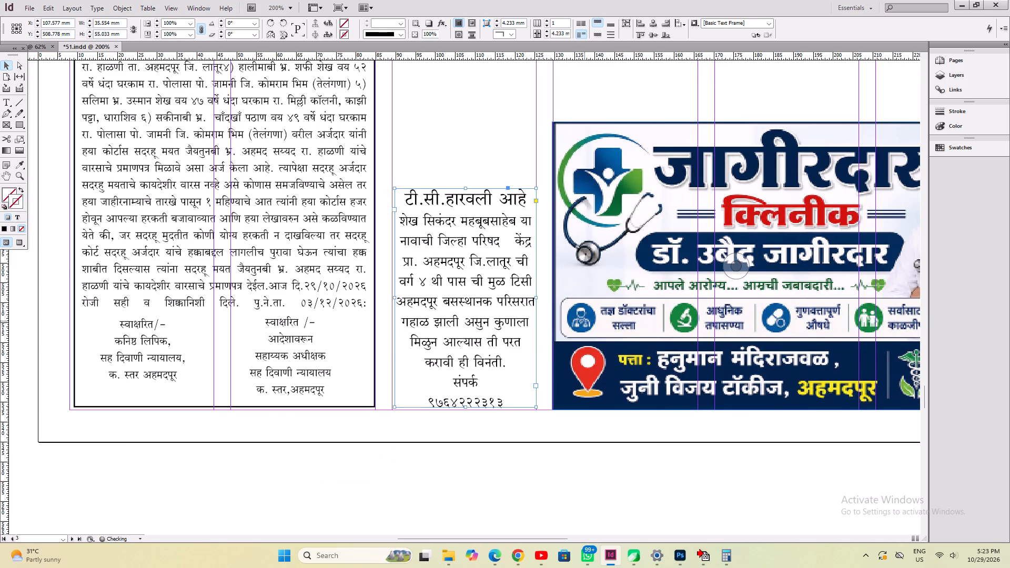
{"action": "key", "text": "ctrl+alt+c"}
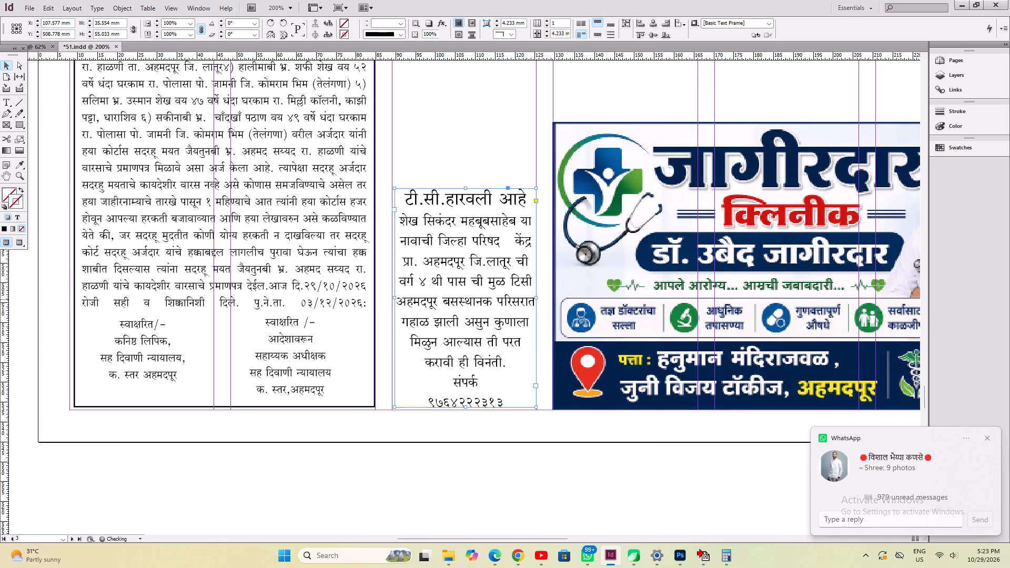
{"action": "left_click", "coordinate": [537, 298]}
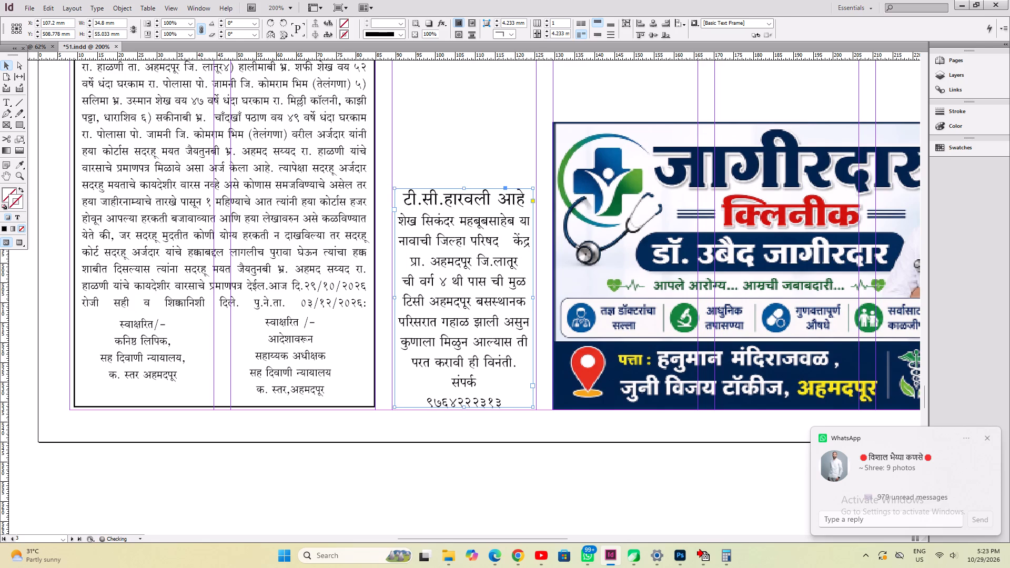
{"action": "left_click", "coordinate": [520, 439]}
{"action": "left_click", "coordinate": [460, 356]}
{"action": "left_click_drag", "start_coordinate": [467, 317], "coordinate": [467, 312]}
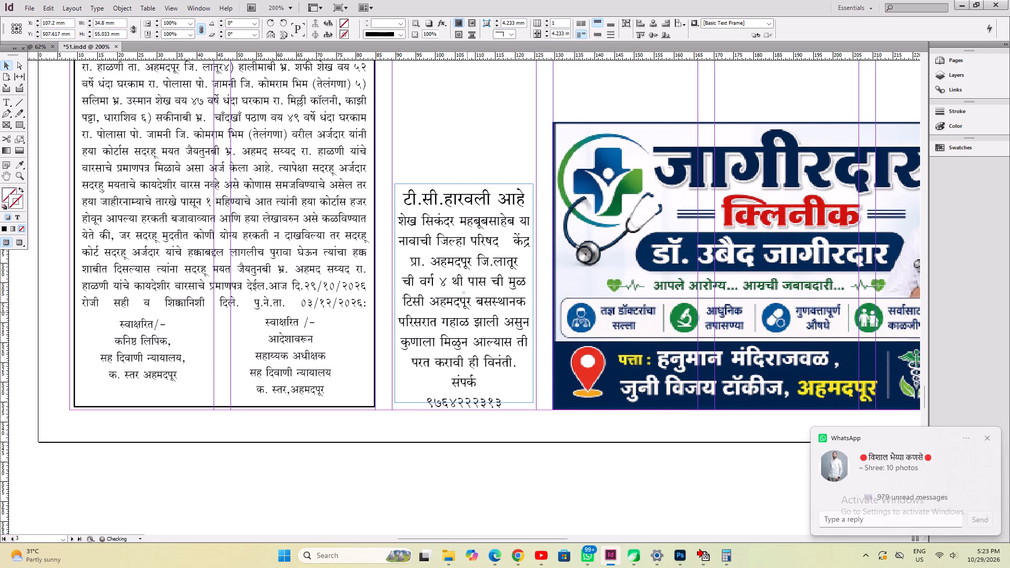
Draw a rectangular border about 38 mm wide and 56 mm high around the lost T.C. notice with a 1 pt stroke.
{"action": "left_click", "coordinate": [491, 460]}
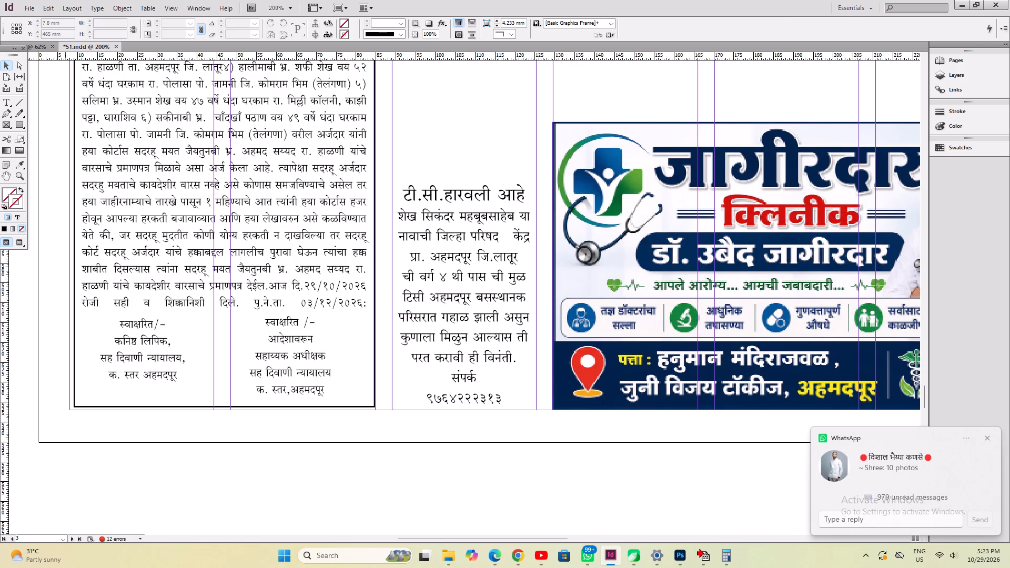
{"action": "left_click", "coordinate": [19, 126]}
{"action": "left_click_drag", "start_coordinate": [392, 185], "coordinate": [417, 224]}
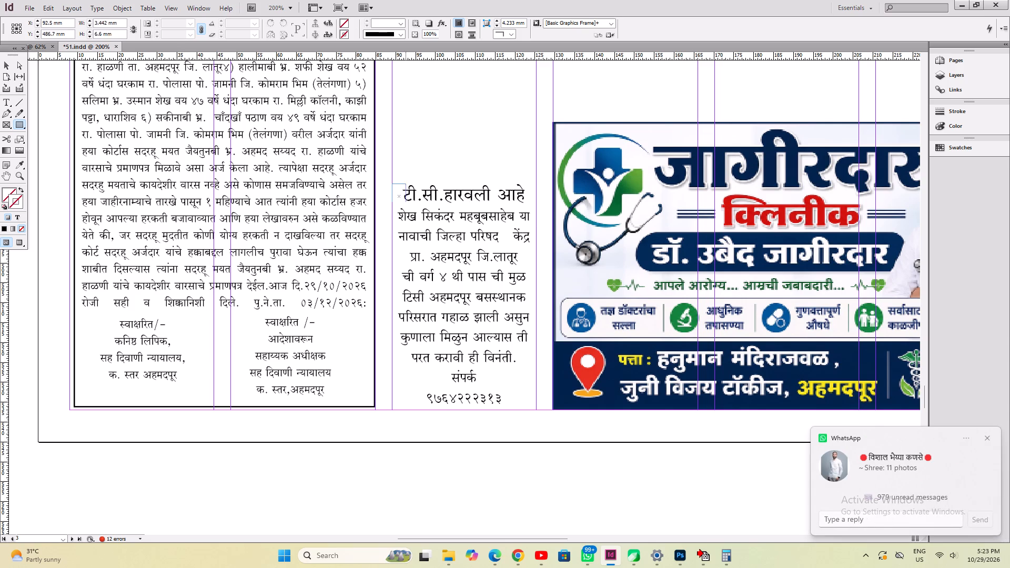
{"action": "left_click_drag", "start_coordinate": [417, 224], "coordinate": [537, 409]}
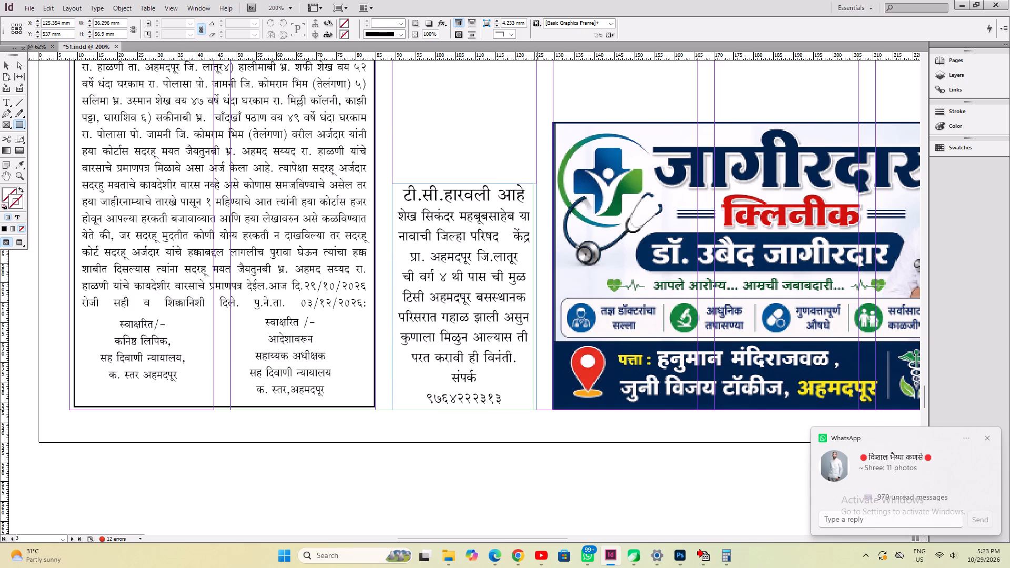
{"action": "left_click_drag", "start_coordinate": [537, 409], "coordinate": [541, 408]}
{"action": "key", "text": "ctrl+2"}
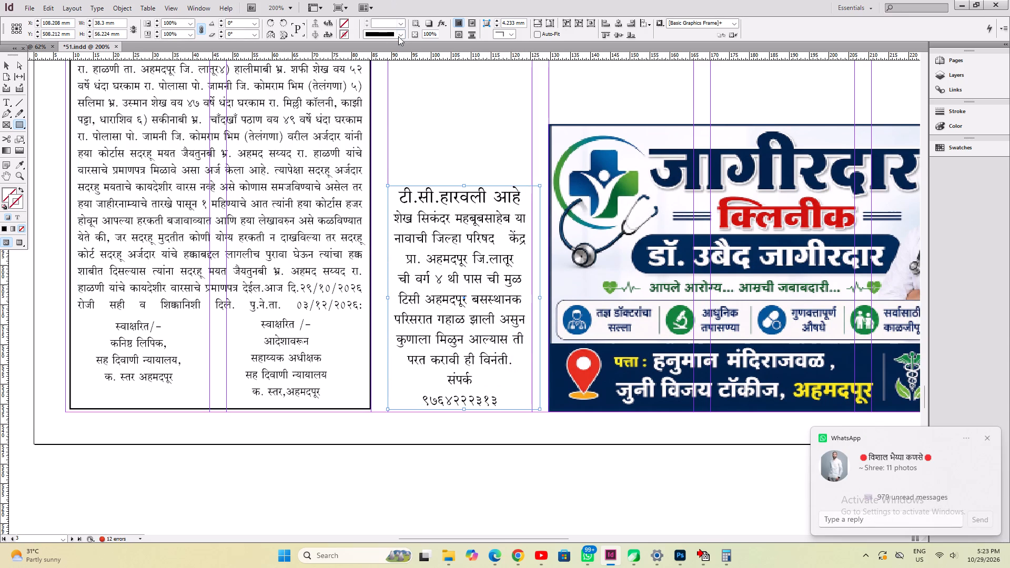
{"action": "left_click", "coordinate": [400, 25]}
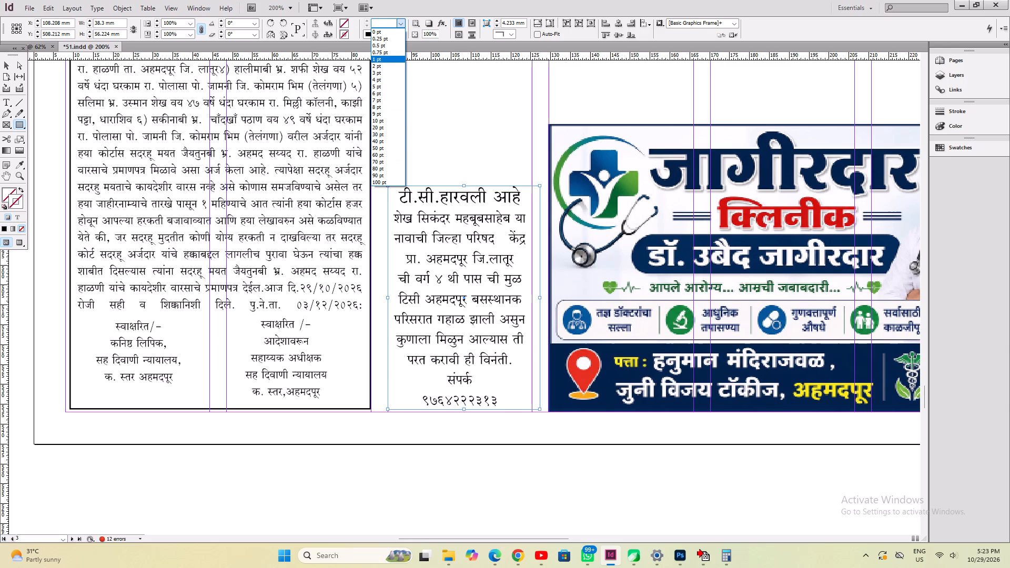
{"action": "left_click", "coordinate": [404, 58]}
{"action": "key", "text": "ctrl+2"}
Resize the lost T.C. notice's border to about 36.5 mm wide and 58 mm high, extending its top edge and pulling in its right edge.
{"action": "left_click", "coordinate": [9, 68]}
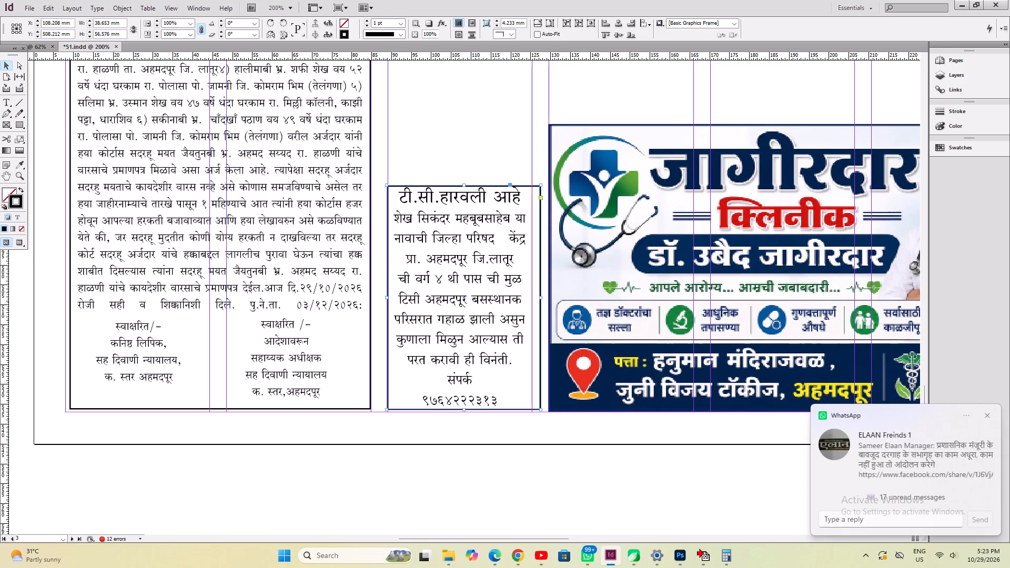
{"action": "left_click", "coordinate": [462, 184]}
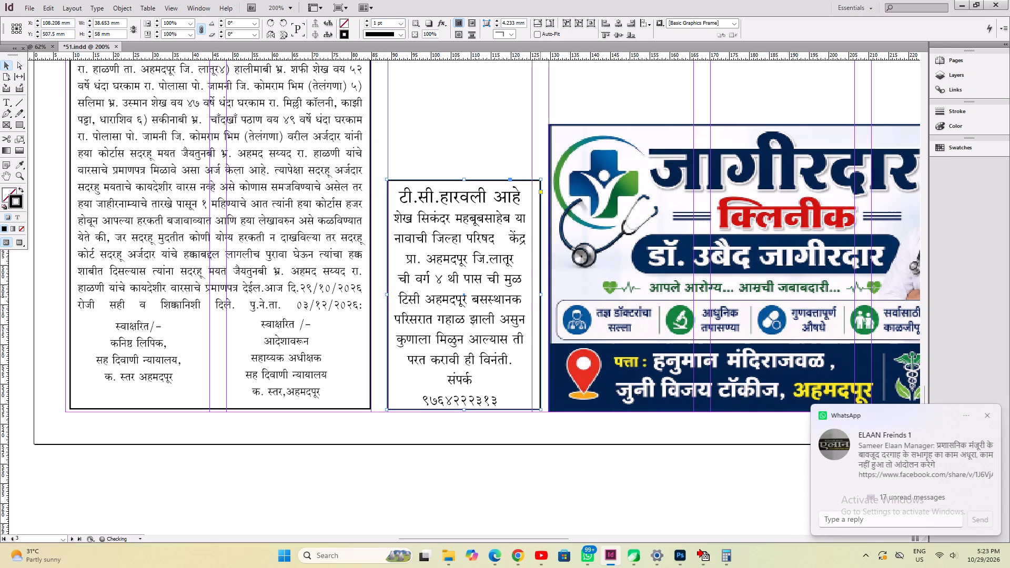
{"action": "left_click_drag", "start_coordinate": [542, 296], "coordinate": [531, 299]}
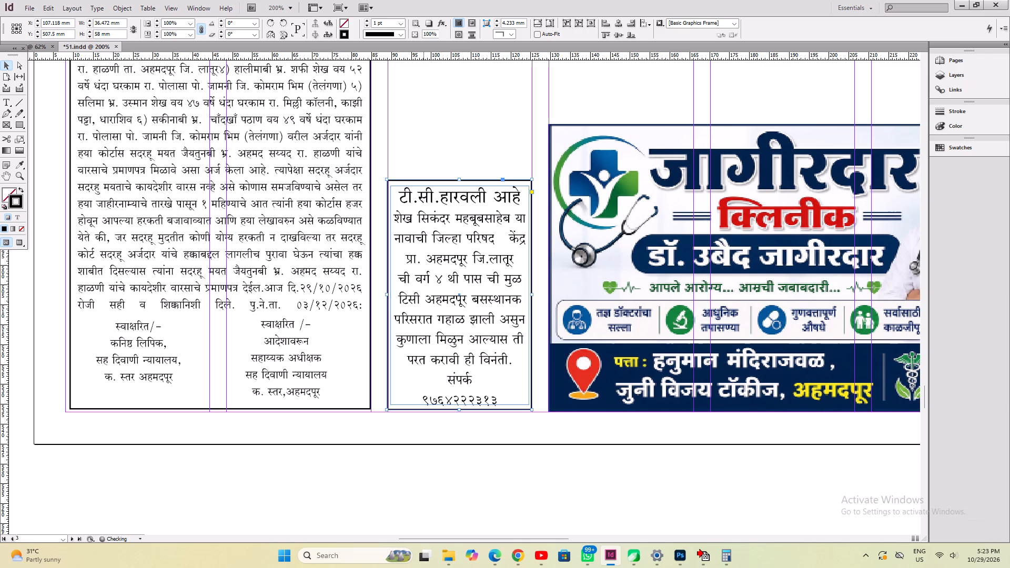
Group the lost T.C. notice's text frame with its border.
{"action": "left_click", "coordinate": [422, 418]}
{"action": "left_click_drag", "start_coordinate": [397, 458], "coordinate": [467, 267]}
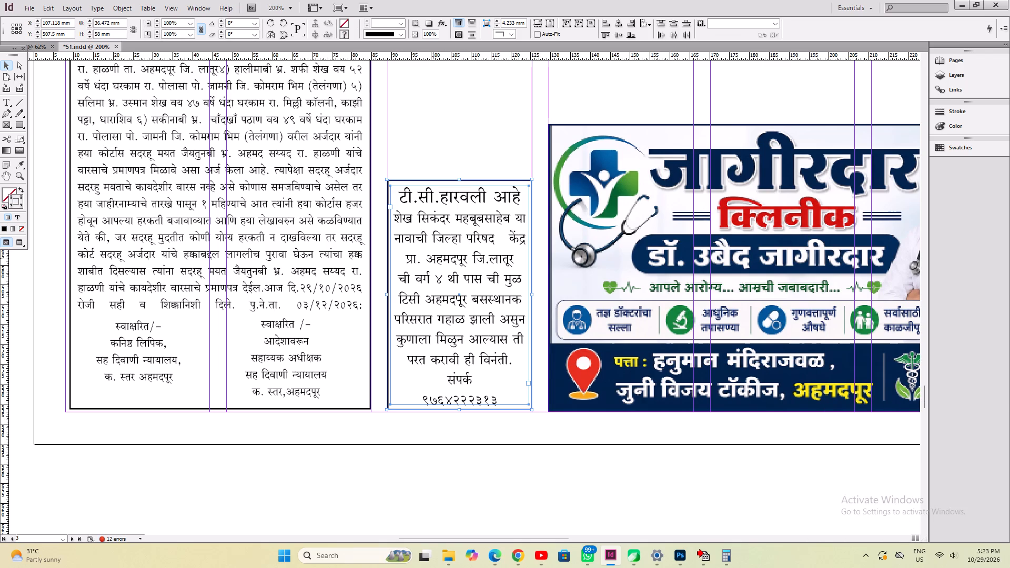
{"action": "key", "text": "ctrl+g"}
{"action": "key", "text": "ctrl+0"}
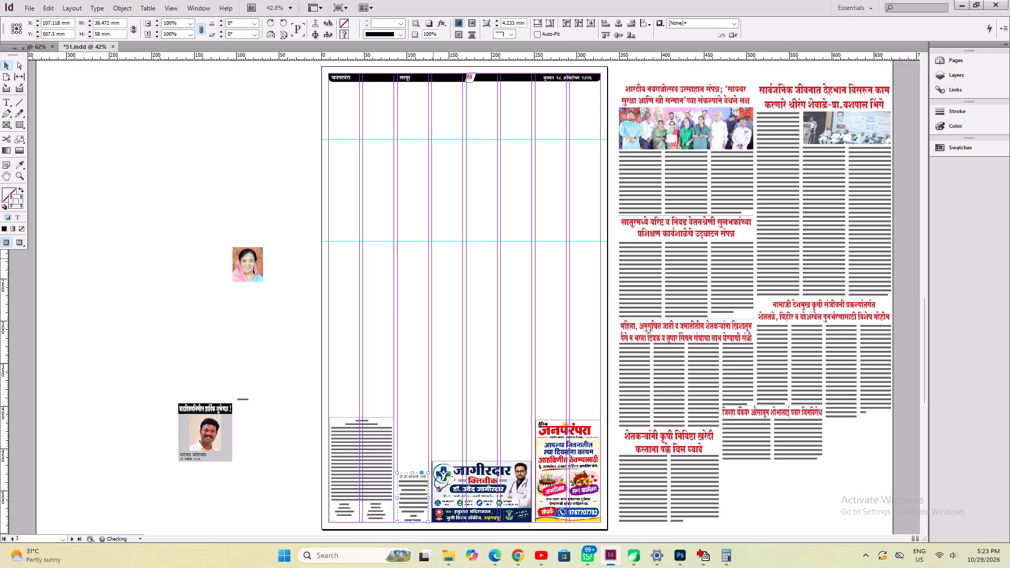
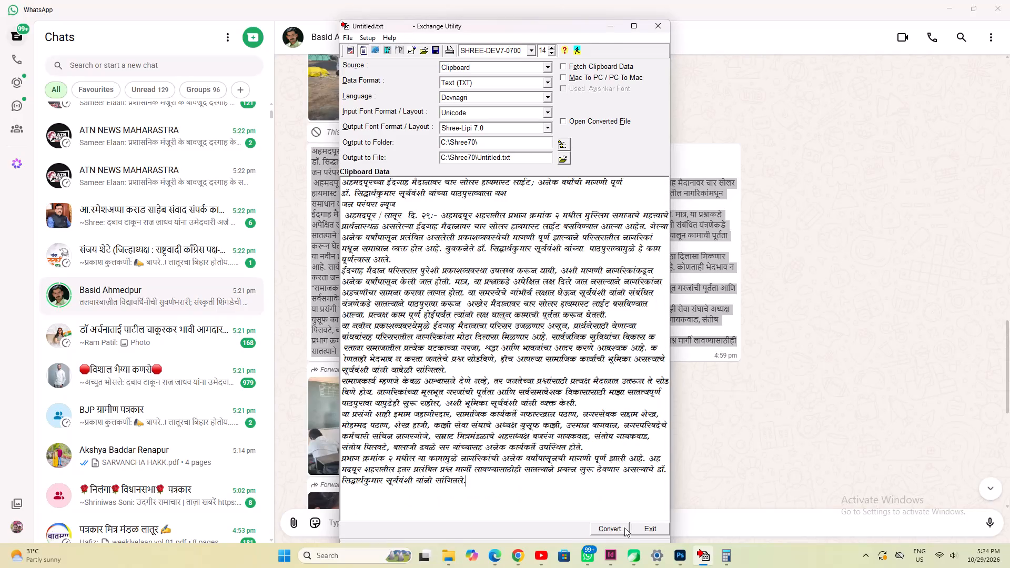
Switch to InDesign and move the Devani tehsil hunger-strike article with its photo from the pasteboard into page 04's first four columns, just below the header.
{"action": "left_click", "coordinate": [611, 556]}
{"action": "scroll", "coordinate": [500, 449], "scroll_direction": "down", "scroll_amount": 9}
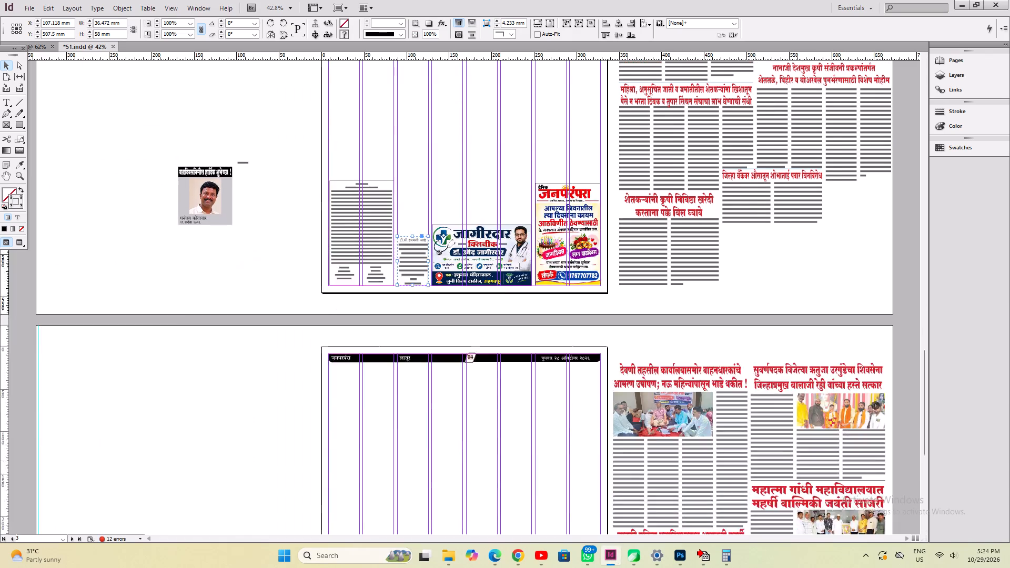
{"action": "scroll", "coordinate": [500, 461], "scroll_direction": "down", "scroll_amount": 14}
{"action": "left_click", "coordinate": [481, 429]}
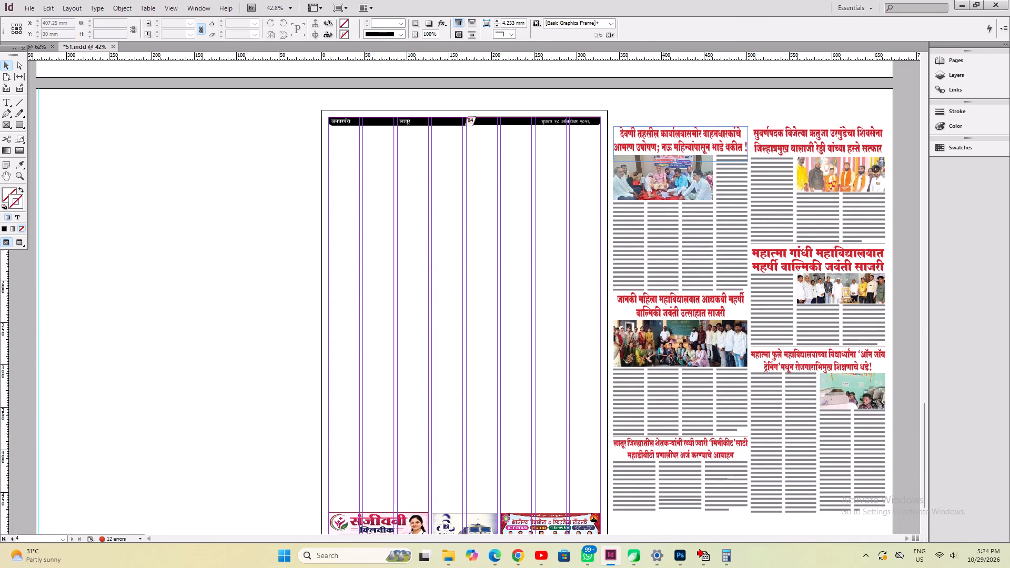
{"action": "left_click_drag", "start_coordinate": [663, 108], "coordinate": [690, 244]}
{"action": "left_click_drag", "start_coordinate": [695, 261], "coordinate": [409, 264]}
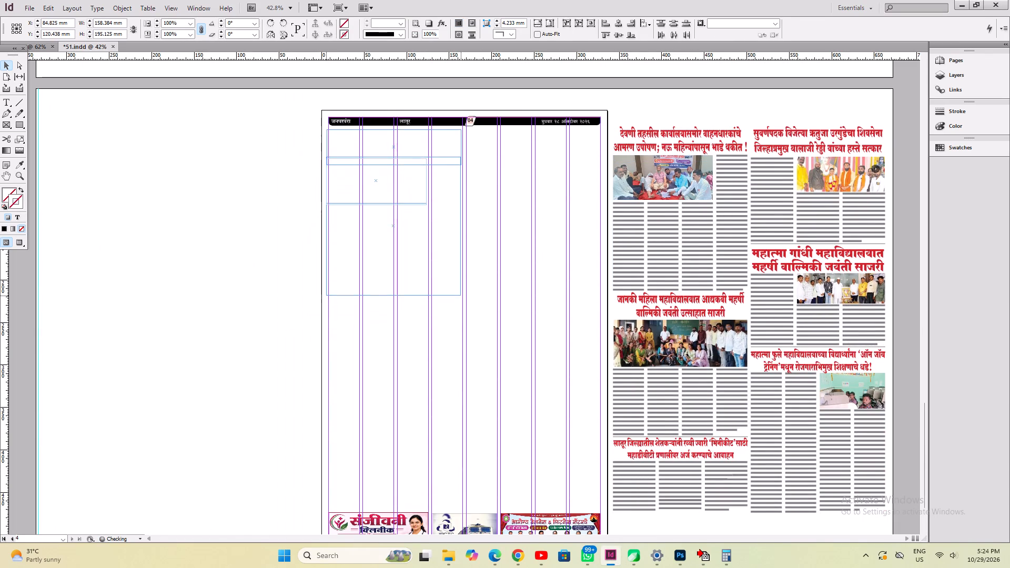
{"action": "left_click_drag", "start_coordinate": [409, 264], "coordinate": [410, 263]}
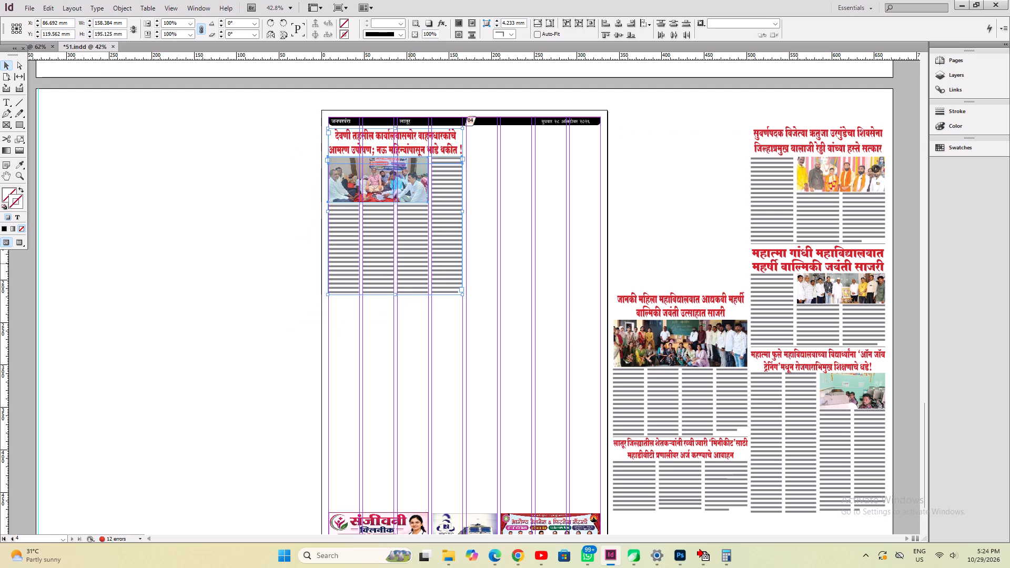
{"action": "key", "text": "Up"}
{"action": "key", "text": "Up"}
{"action": "key", "text": "Up"}
{"action": "key", "text": "ctrl+Up"}
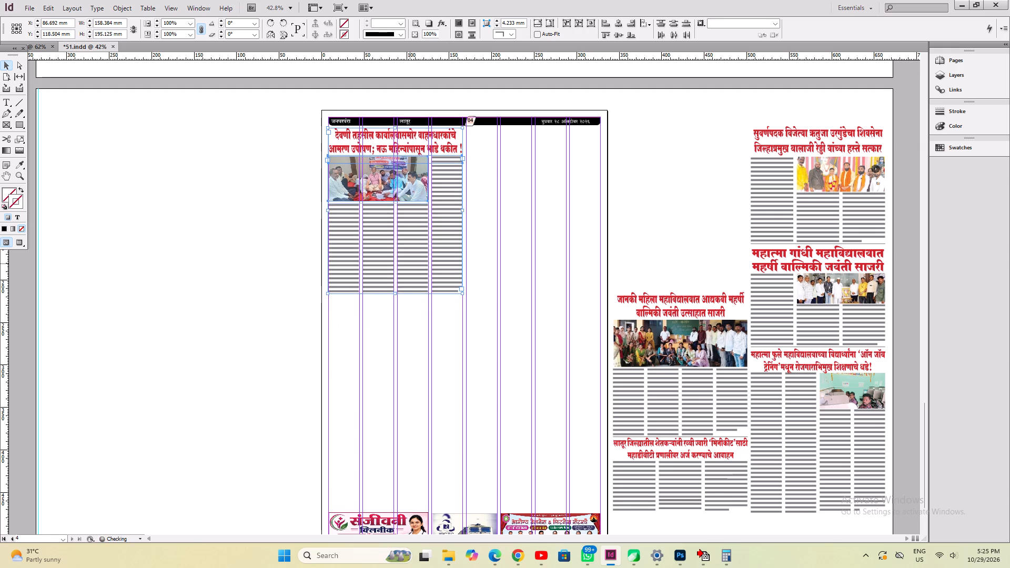
Draw a tall text frame on the pasteboard beside page 04 and paste the converted Ahmedpur Idgah ground solar high-mast light article into it.
{"action": "key", "text": "ctrl+2"}
{"action": "key", "text": "ctrl+1"}
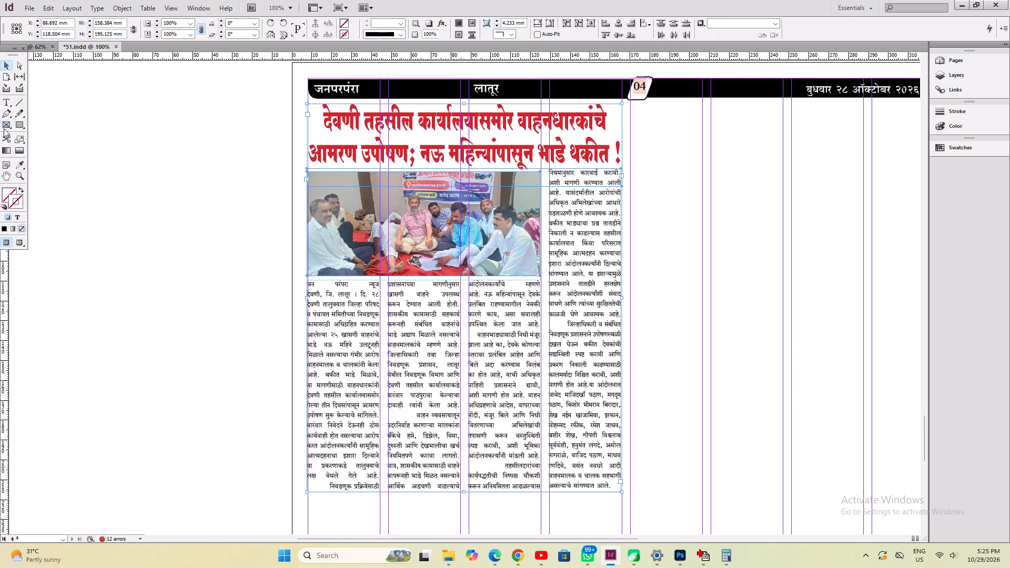
{"action": "left_click", "coordinate": [6, 101]}
{"action": "left_click_drag", "start_coordinate": [67, 131], "coordinate": [284, 511]}
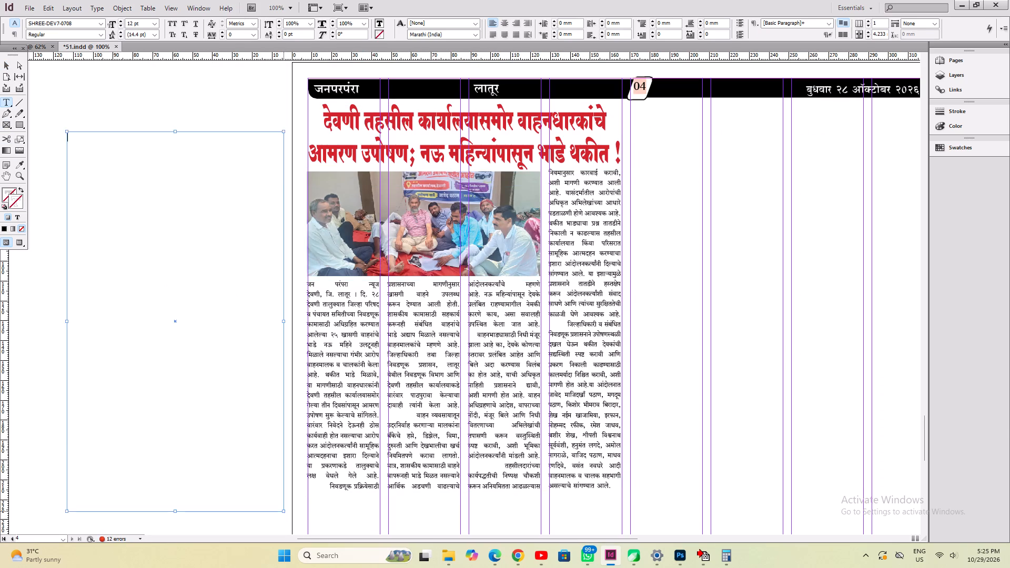
{"action": "key", "text": "ctrl+v"}
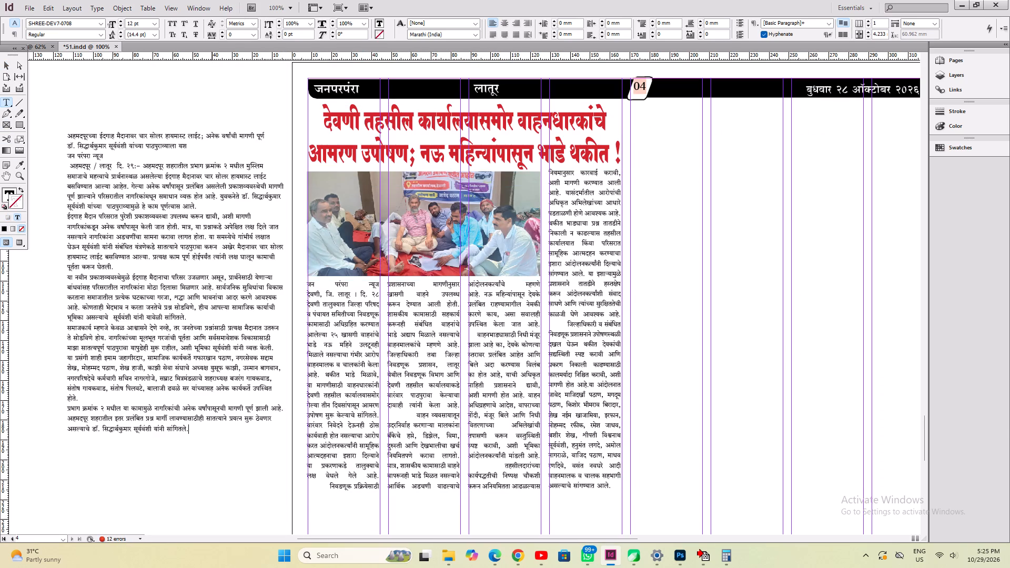
Cut the two headline lines from the start of the pasted article and try to select the red headline text of page 04's hunger-strike article.
{"action": "left_click_drag", "start_coordinate": [211, 145], "coordinate": [55, 118]}
{"action": "key", "text": "ctrl+x"}
{"action": "left_click", "coordinate": [483, 127], "text": "ctrl"}
{"action": "key", "text": "ctrl+a"}
{"action": "left_click", "coordinate": [456, 146]}
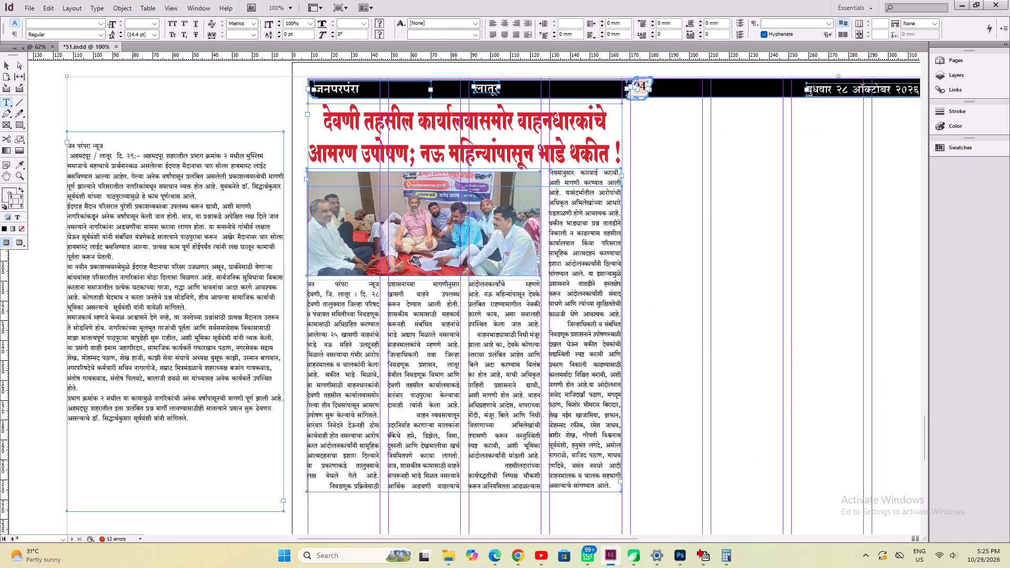
Replace the page 04 headline with the copied Ahmadpur Eidgah solar high-mast light headline, pasted without formatting, and fit the frame to its content.
{"action": "key", "text": "ctrl+a"}
{"action": "left_click", "coordinate": [50, 8]}
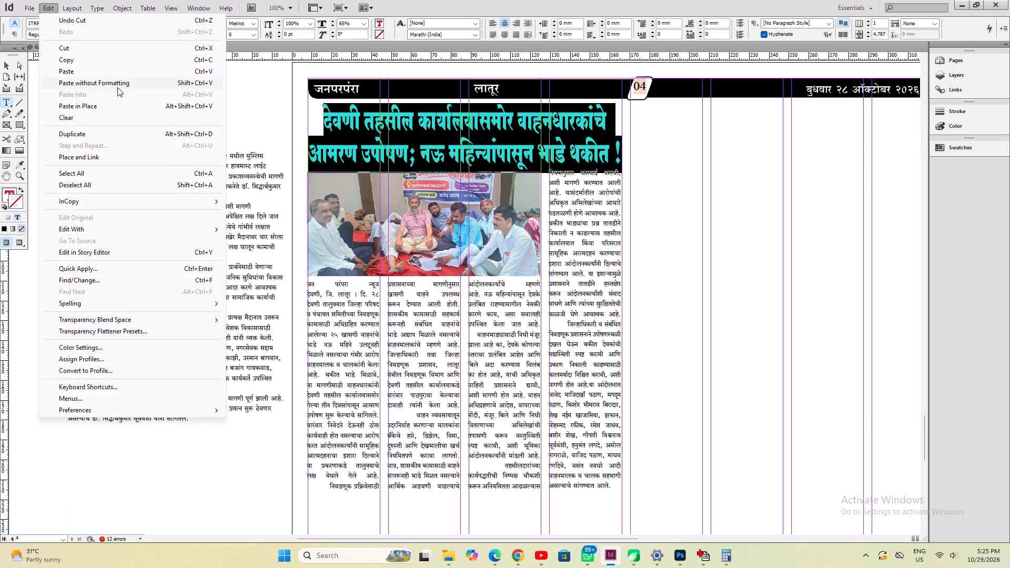
{"action": "left_click", "coordinate": [118, 82]}
{"action": "key", "text": "ctrl+alt+c"}
{"action": "key", "text": "ctrl+a"}
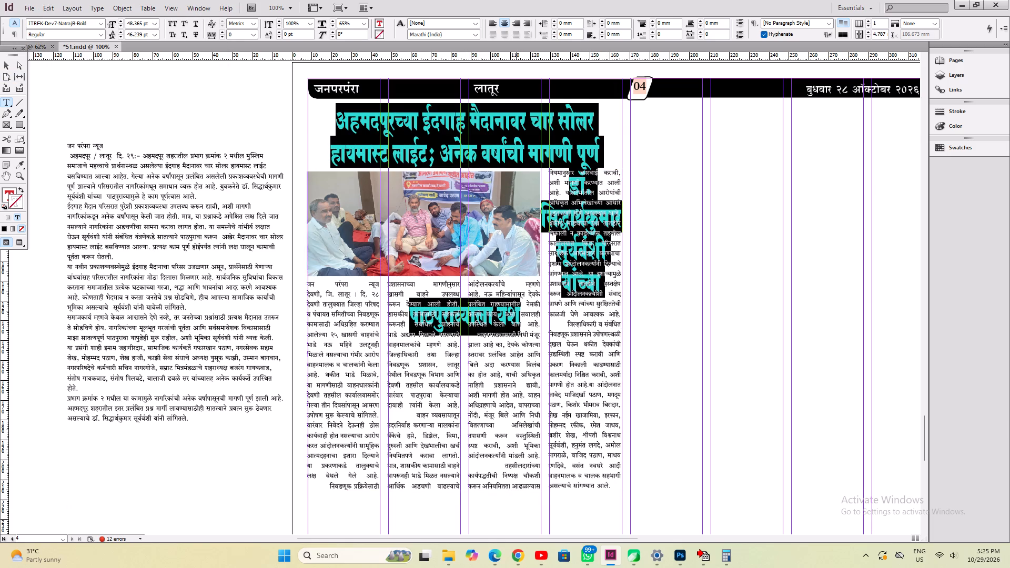
Delete all headline text after "अनेक वर्षांची मागणी पूर्ण", leaving two lines, and fit the frame to the remaining text.
{"action": "left_click", "coordinate": [512, 155]}
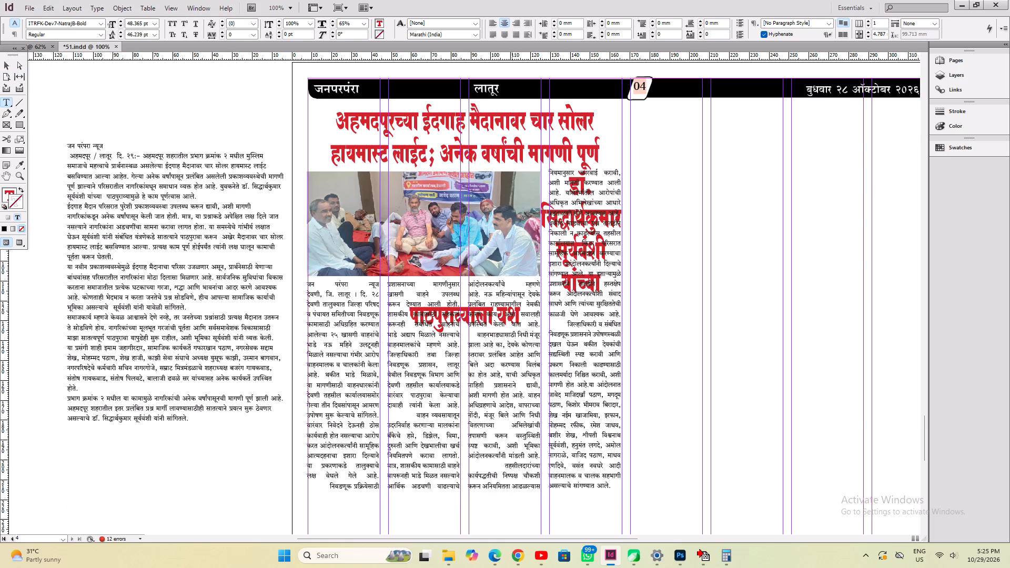
{"action": "key", "text": "End"}
{"action": "key", "text": "Down"}
{"action": "key", "text": "Up"}
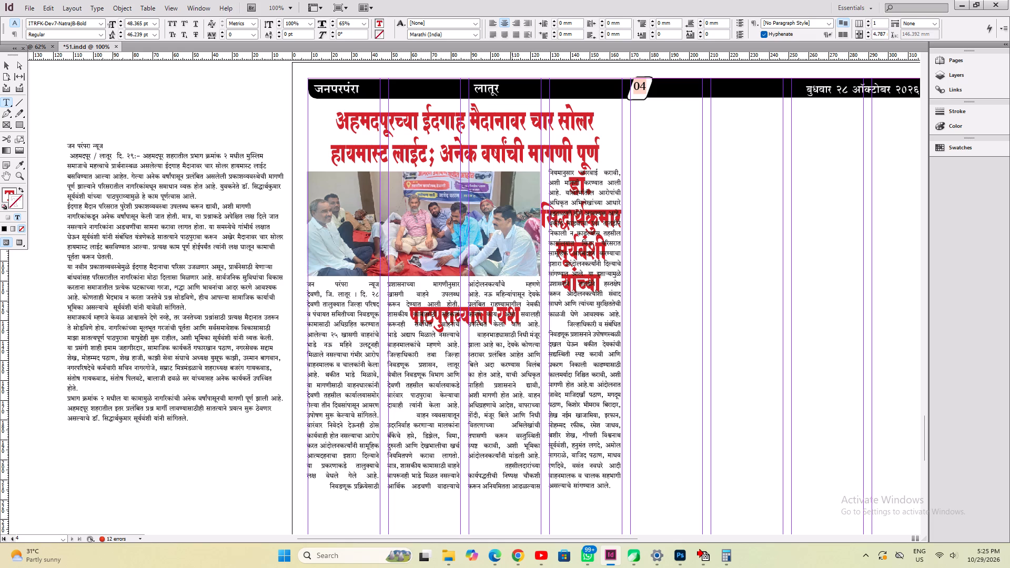
{"action": "key", "text": "End"}
{"action": "key", "text": "shift+Down"}
{"action": "key", "text": "shift+Down"}
{"action": "key", "text": "shift+Down"}
{"action": "key", "text": "shift+Down"}
{"action": "key", "text": "shift+Down"}
{"action": "key", "text": "shift+Down"}
{"action": "key", "text": "shift+Down"}
{"action": "key", "text": "shift+Down"}
{"action": "key", "text": "shift+Down"}
{"action": "key", "text": "shift+Down"}
{"action": "key", "text": "shift+Down"}
{"action": "key", "text": "shift+Down"}
{"action": "key", "text": "shift+Down"}
{"action": "key", "text": "shift+Down"}
{"action": "key", "text": "shift+Down"}
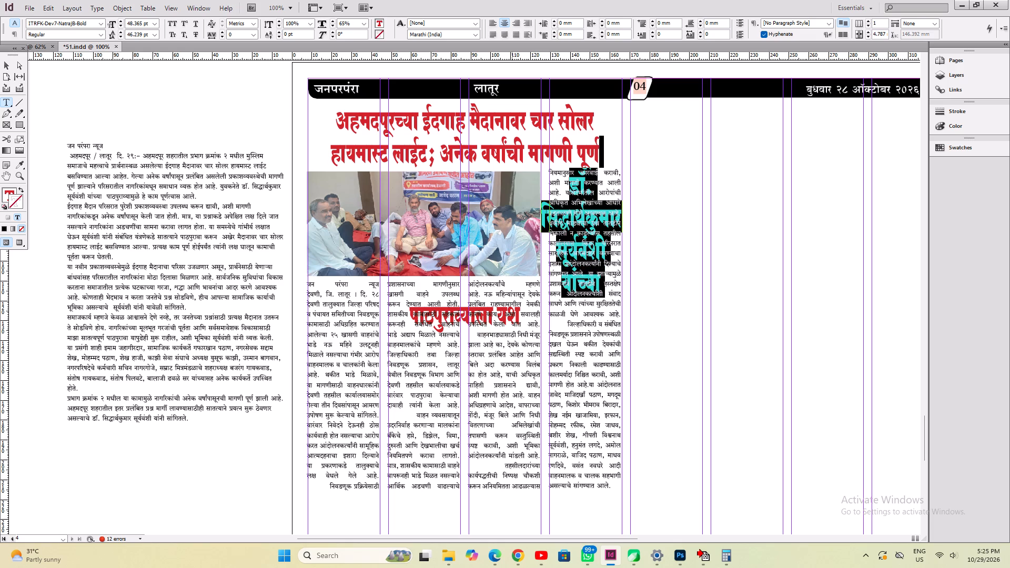
{"action": "key", "text": "BackSpace"}
{"action": "key", "text": "ctrl+a"}
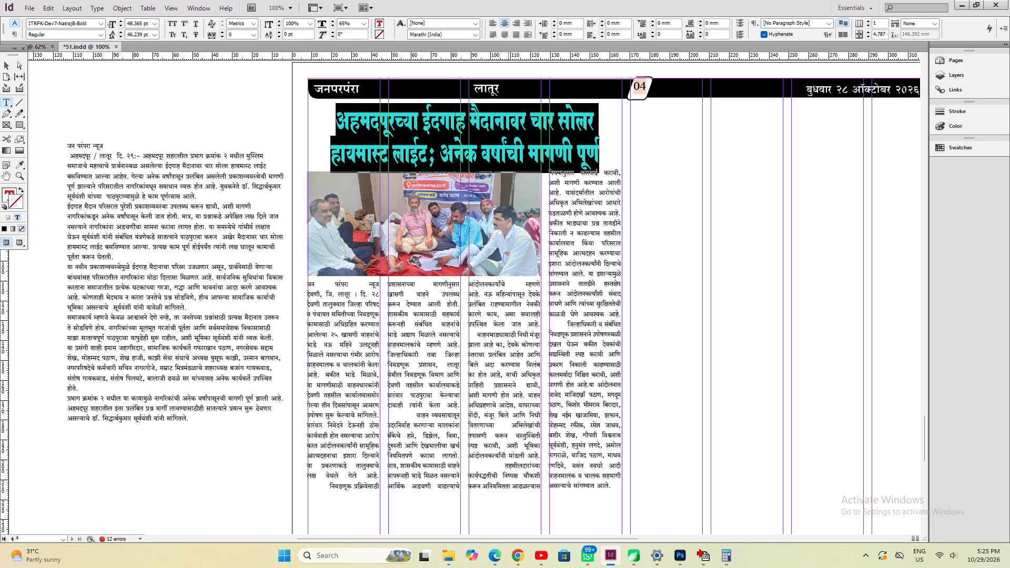
{"action": "key", "text": "ctrl+alt+c"}
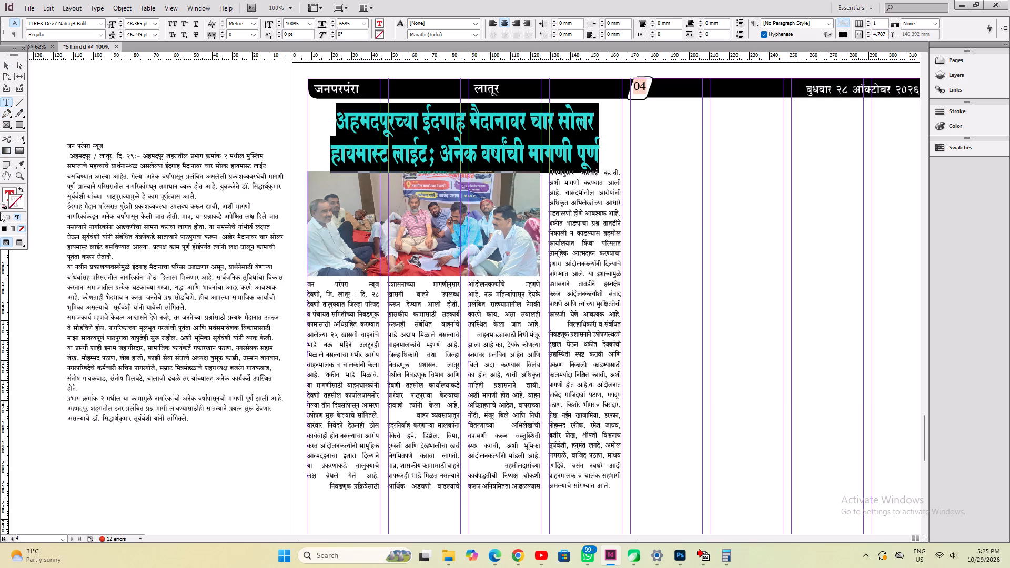
Narrow the headline frame around its two lines, and stretch it with its text across the four-column width above the photo.
{"action": "left_click", "coordinate": [8, 66]}
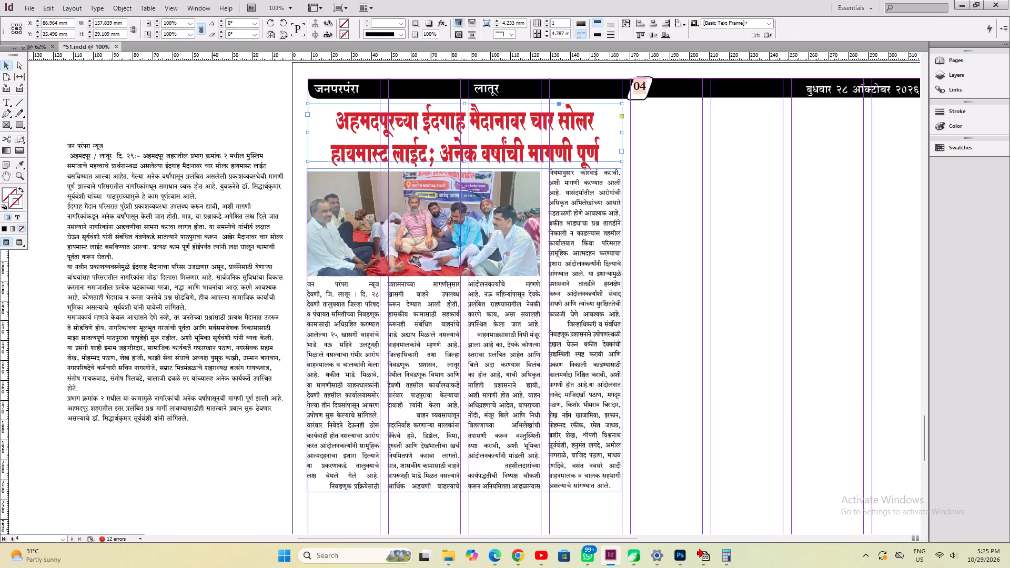
{"action": "left_click_drag", "start_coordinate": [623, 133], "coordinate": [607, 132]}
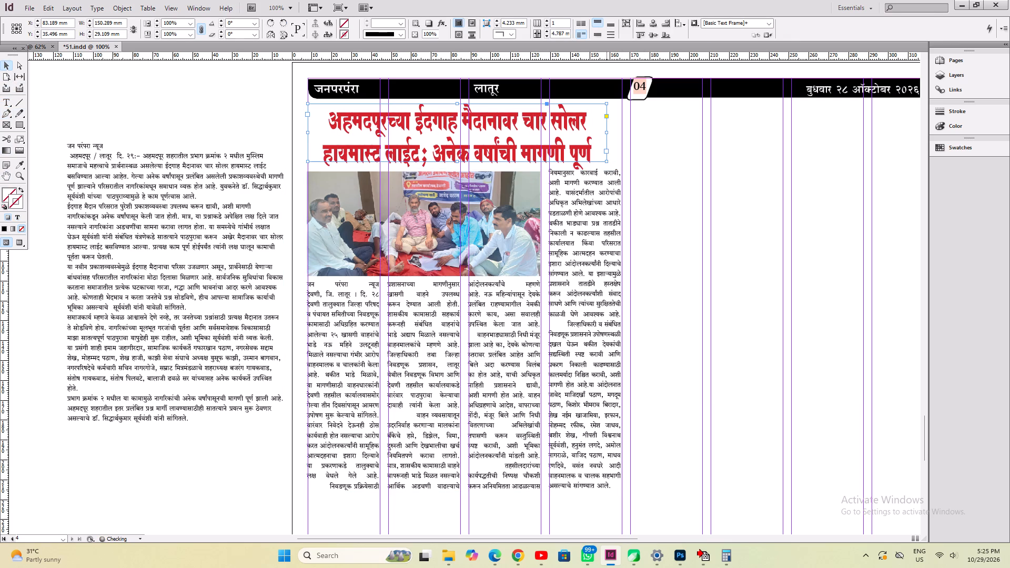
{"action": "left_click_drag", "start_coordinate": [607, 132], "coordinate": [582, 132]}
{"action": "left_click_drag", "start_coordinate": [582, 132], "coordinate": [622, 138], "text": "ctrl"}
Select the Eidgah solar-light article's body text frame on the pasteboard beside page 04.
{"action": "key", "text": "ctrl+1"}
{"action": "left_click", "coordinate": [219, 344]}
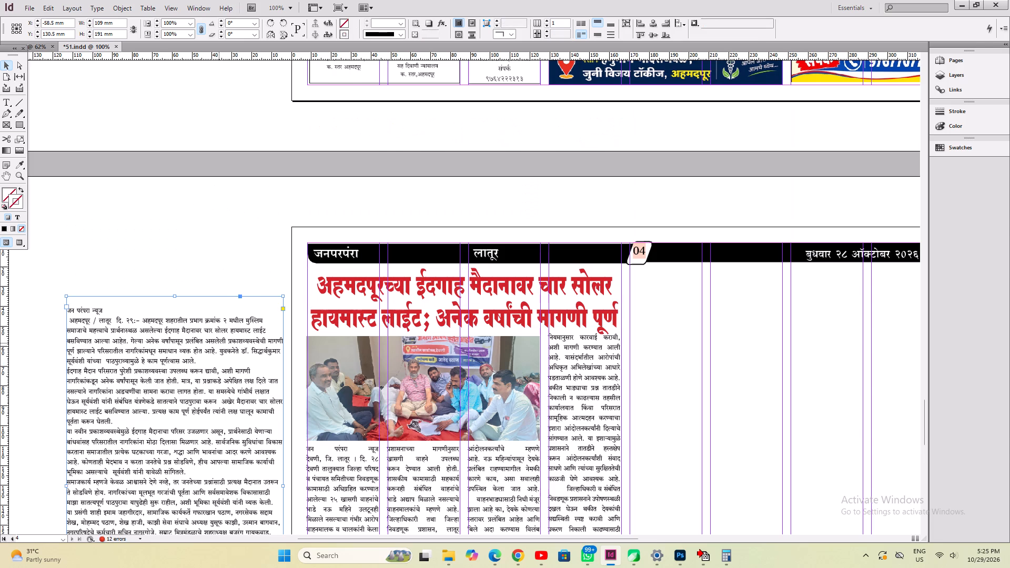
{"action": "key", "text": "ctrl+2"}
{"action": "scroll", "coordinate": [260, 347], "scroll_direction": "up", "scroll_amount": 8}
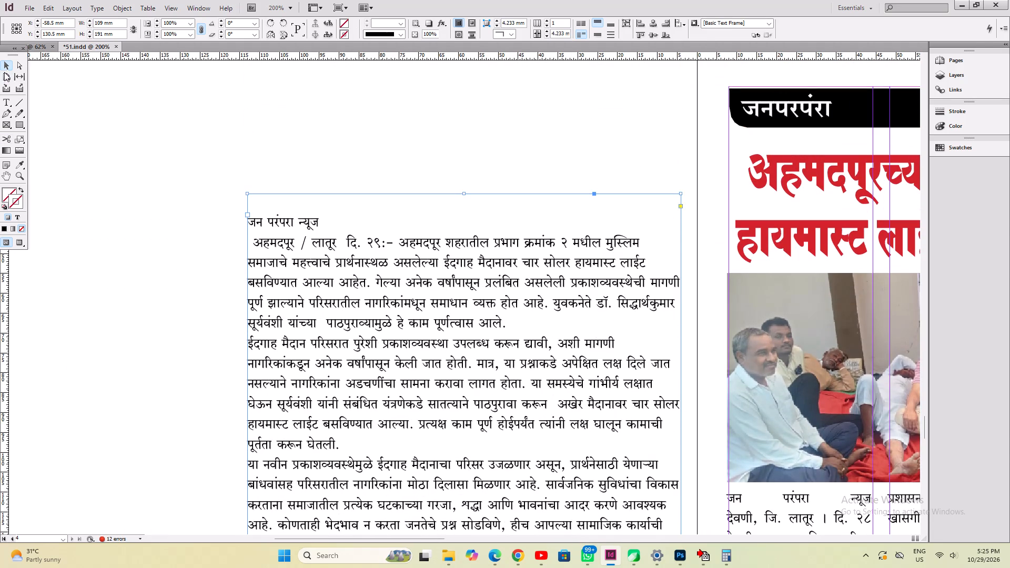
Justify all the body text of the Eidgah solar-light article on the pasteboard, with the last line aligned left.
{"action": "left_click", "coordinate": [6, 100]}
{"action": "left_click", "coordinate": [281, 216]}
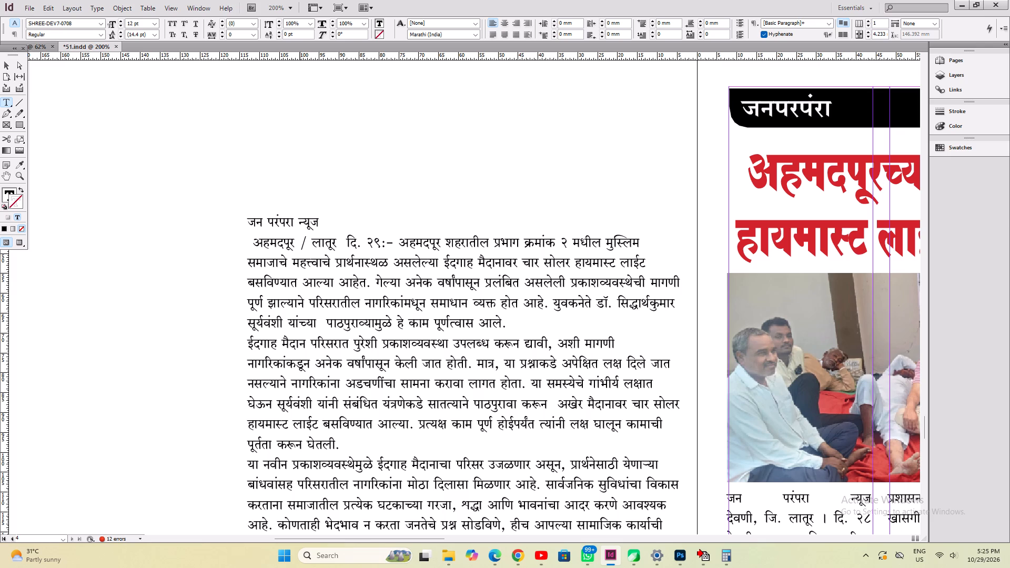
{"action": "left_click", "coordinate": [300, 232]}
{"action": "key", "text": "ctrl+a"}
{"action": "key", "text": "ctrl+shift+j"}
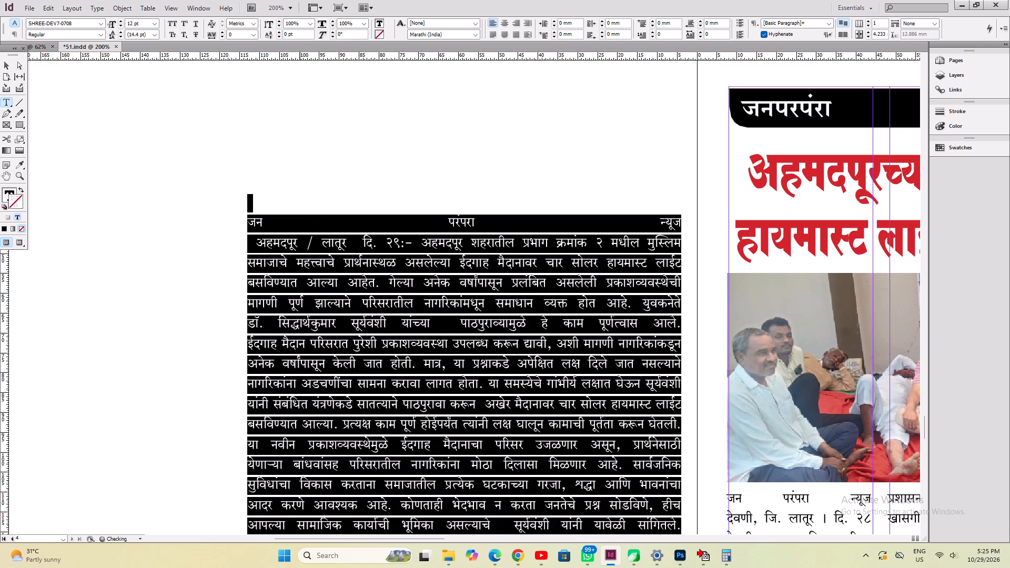
Delete the blank line above "जन परंपरा न्यूज" at the start of the Eidgah article's body text.
{"action": "key", "text": "Left"}
{"action": "key", "text": "Down"}
{"action": "key", "text": "shift+Up"}
{"action": "key", "text": "shift+Up"}
{"action": "key", "text": "shift+Up"}
{"action": "key", "text": "shift+Up"}
{"action": "key", "text": "shift+Up"}
{"action": "key", "text": "shift+Up"}
{"action": "key", "text": "shift+Up"}
{"action": "key", "text": "shift+Up"}
{"action": "key", "text": "shift+Up"}
{"action": "key", "text": "shift+Up"}
{"action": "key", "text": "shift+Up"}
{"action": "key", "text": "shift+Up"}
{"action": "key", "text": "shift+Up"}
{"action": "key", "text": "shift+Up"}
{"action": "key", "text": "shift+Up"}
{"action": "key", "text": "shift+Up"}
{"action": "key", "text": "shift+Up"}
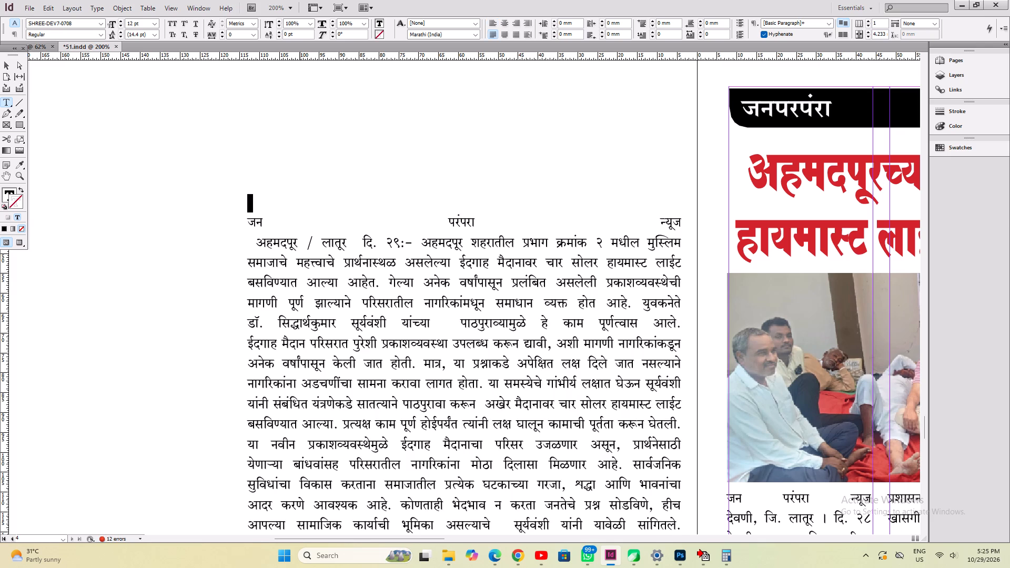
{"action": "key", "text": "BackSpace"}
Move the entire Eidgah article text from the pasteboard into page 04's four-column body frame, replacing the old story, fit the frame to its content, and save.
{"action": "key", "text": "ctrl+a"}
{"action": "scroll", "coordinate": [299, 231], "scroll_direction": "down", "scroll_amount": 8}
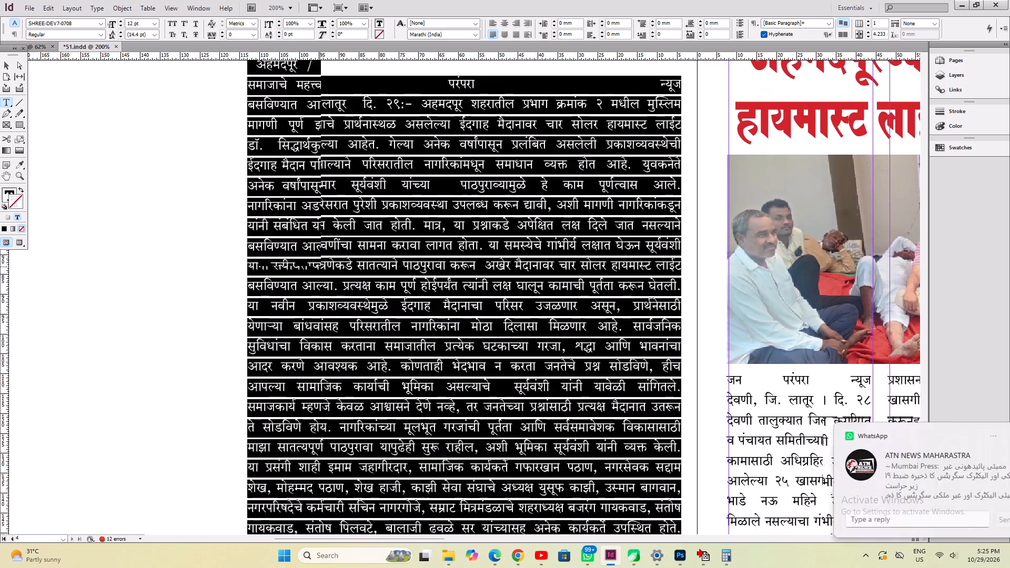
{"action": "scroll", "coordinate": [321, 272], "scroll_direction": "down", "scroll_amount": 7}
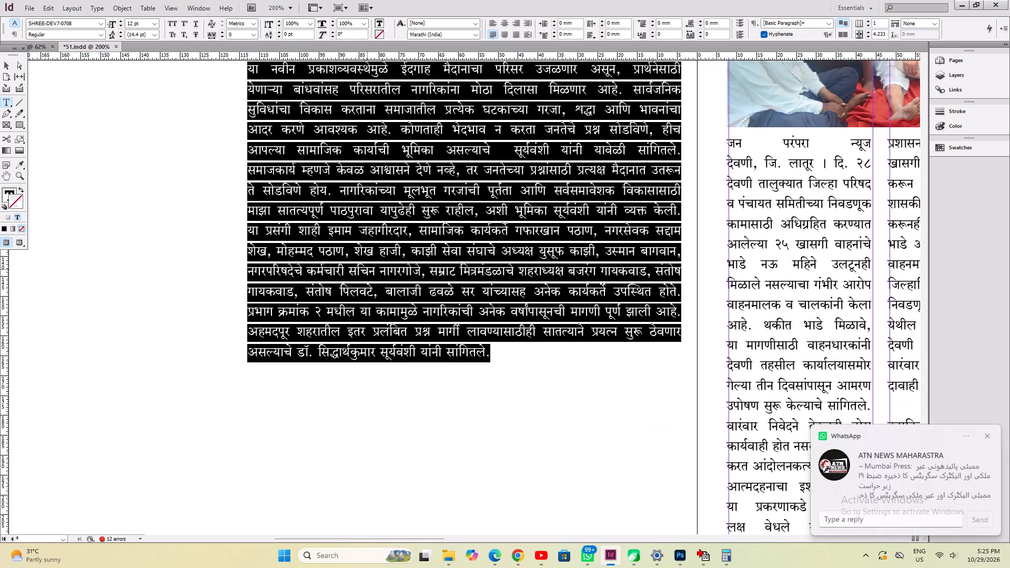
{"action": "key", "text": "ctrl+0"}
{"action": "key", "text": "ctrl+s"}
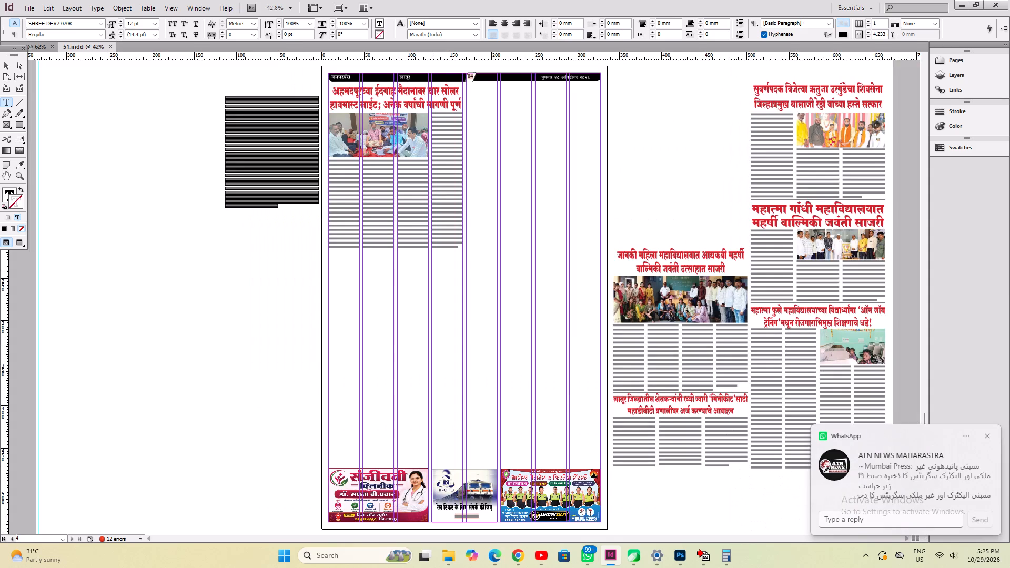
{"action": "key", "text": "ctrl+x"}
{"action": "left_click", "coordinate": [426, 218]}
{"action": "key", "text": "ctrl+a"}
{"action": "key", "text": "ctrl+v"}
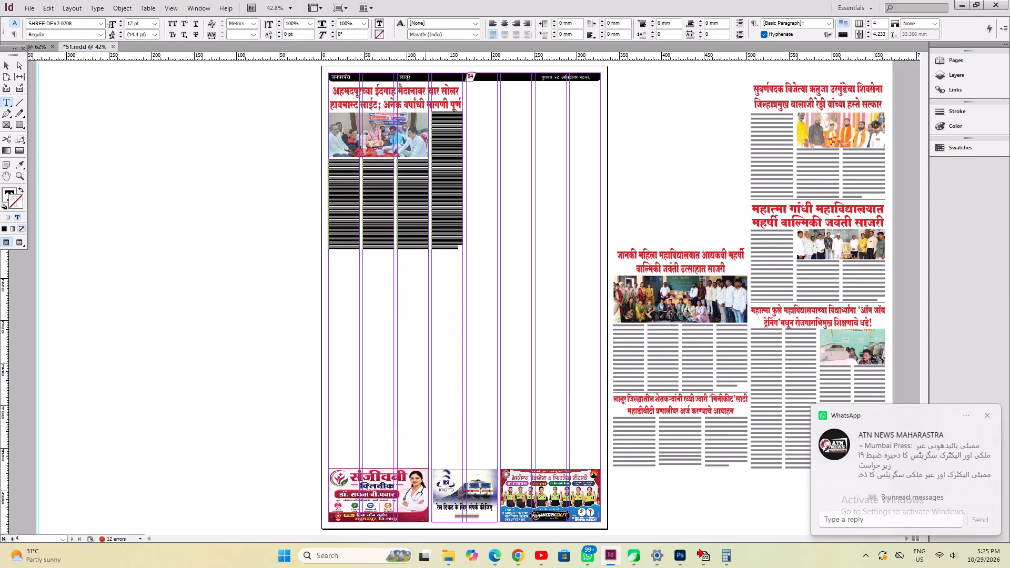
{"action": "key", "text": "ctrl+alt+c"}
{"action": "key", "text": "ctrl+s"}
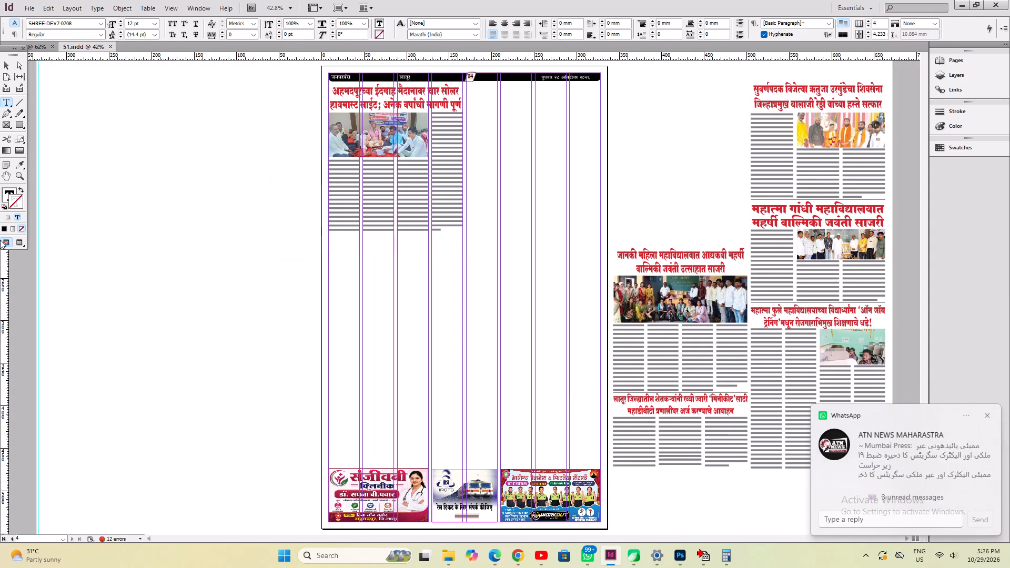
Delete the old story's photo below the Eidgah headline on page 04 and save the document.
{"action": "left_click", "coordinate": [7, 60], "text": "ctrl"}
{"action": "left_click", "coordinate": [363, 149], "text": "ctrl"}
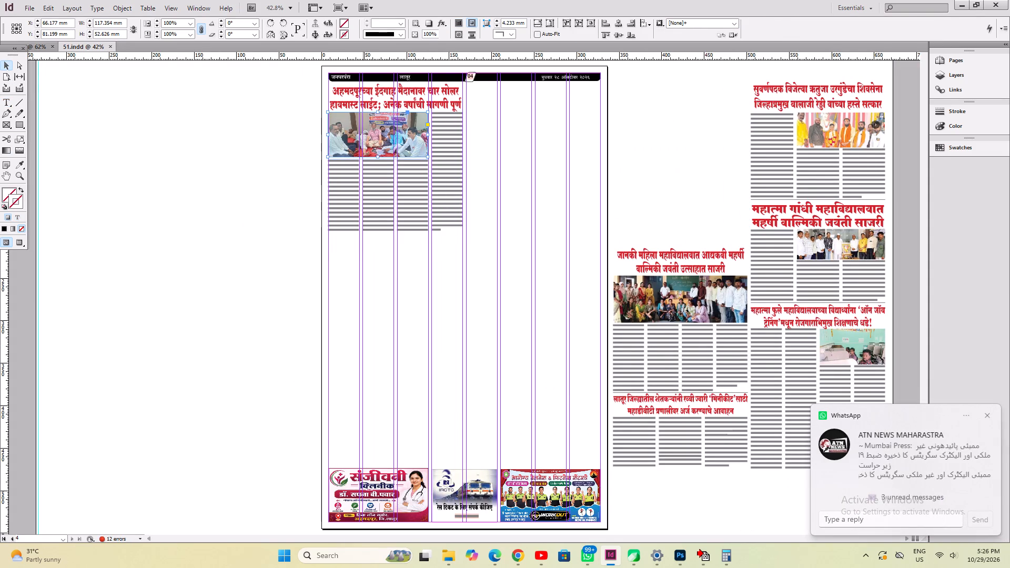
{"action": "key", "text": "Delete"}
{"action": "key", "text": "ctrl+a"}
{"action": "key", "text": "ctrl+s"}
Delete the emptied text frame on the pasteboard beside page 04 and save the document.
{"action": "left_click", "coordinate": [360, 353]}
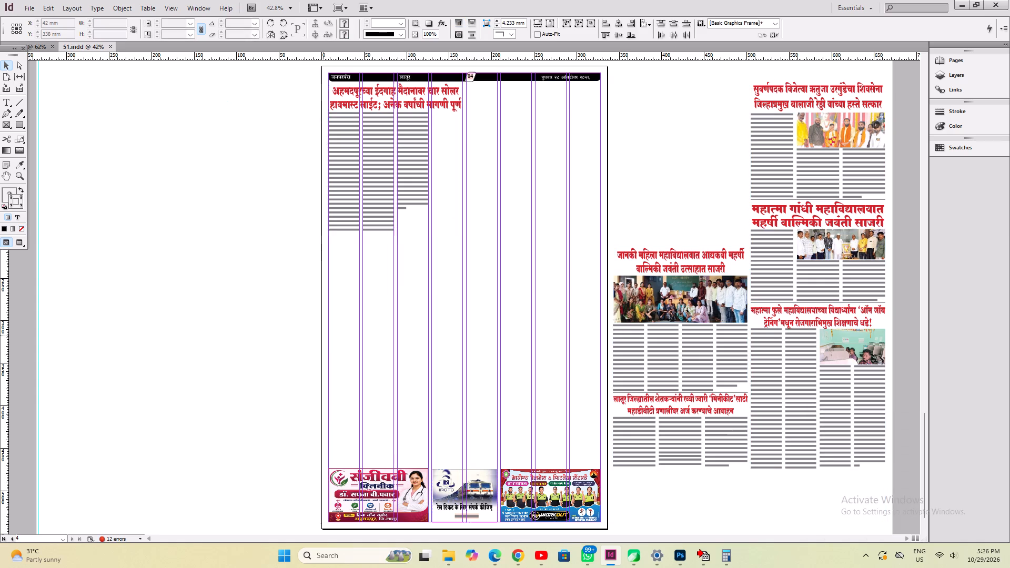
{"action": "left_click_drag", "start_coordinate": [194, 326], "coordinate": [245, 252]}
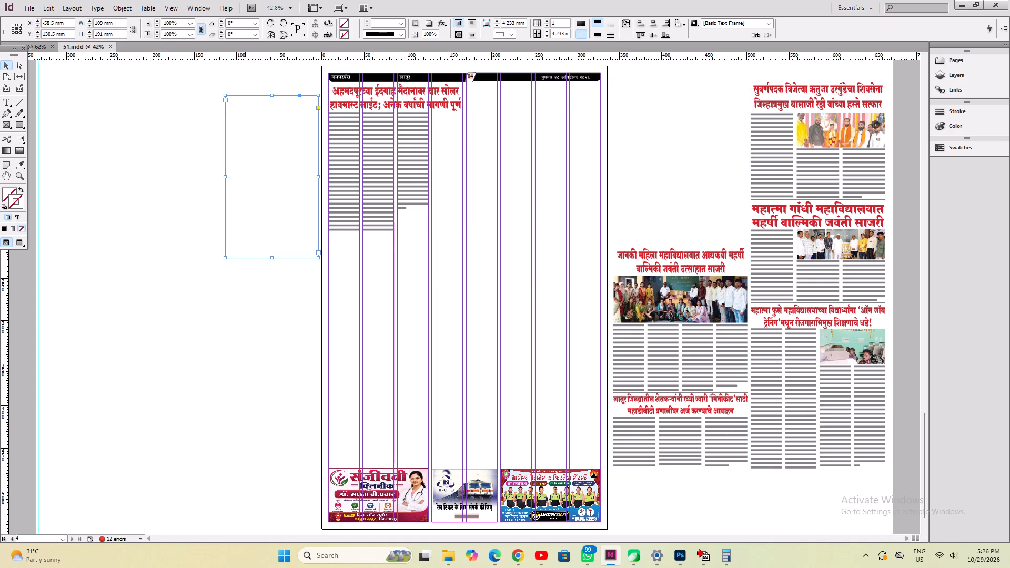
{"action": "key", "text": "Delete"}
{"action": "key", "text": "ctrl+s"}
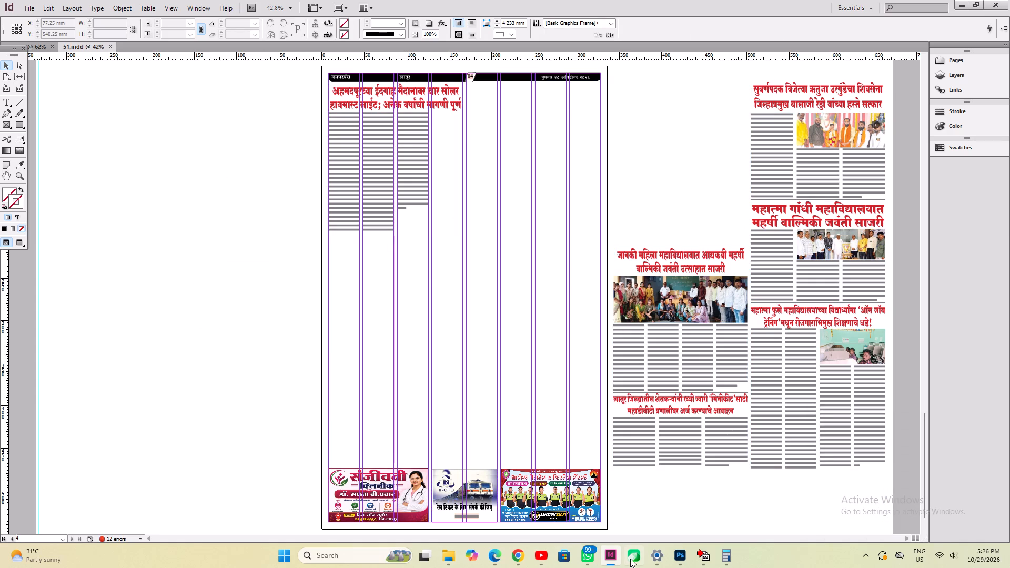
Switch to WhatsApp, to the chat that holds the Ahmedpur Eidgah article.
{"action": "left_click", "coordinate": [604, 562]}
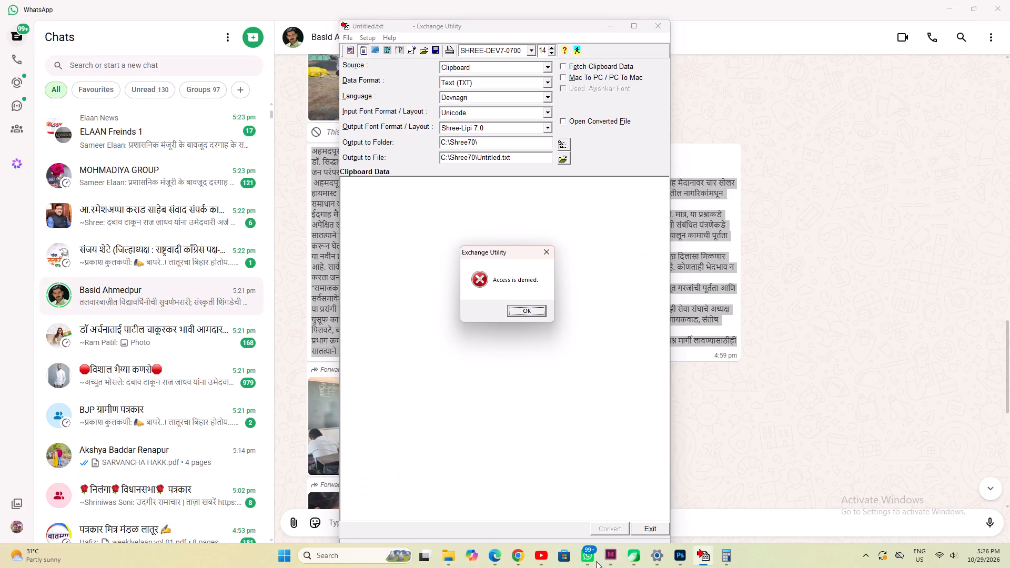
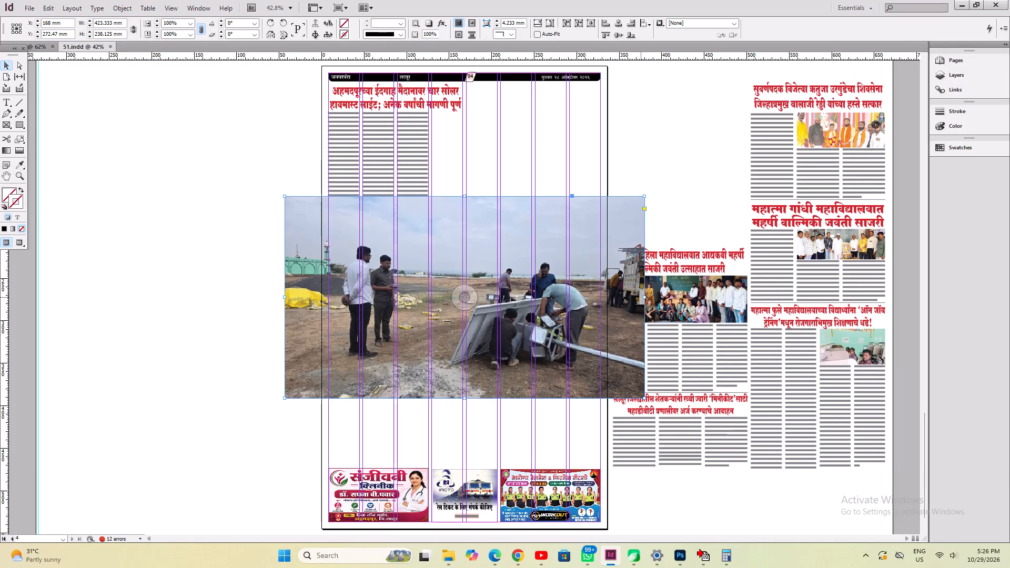
Scale the solar-light installation photo proportionally to about 205 × 115 mm and place it directly below the page 04 headline, flush with the first column.
{"action": "left_click_drag", "start_coordinate": [644, 298], "coordinate": [459, 298], "text": "ctrl+shift"}
{"action": "key", "text": "ctrl+1"}
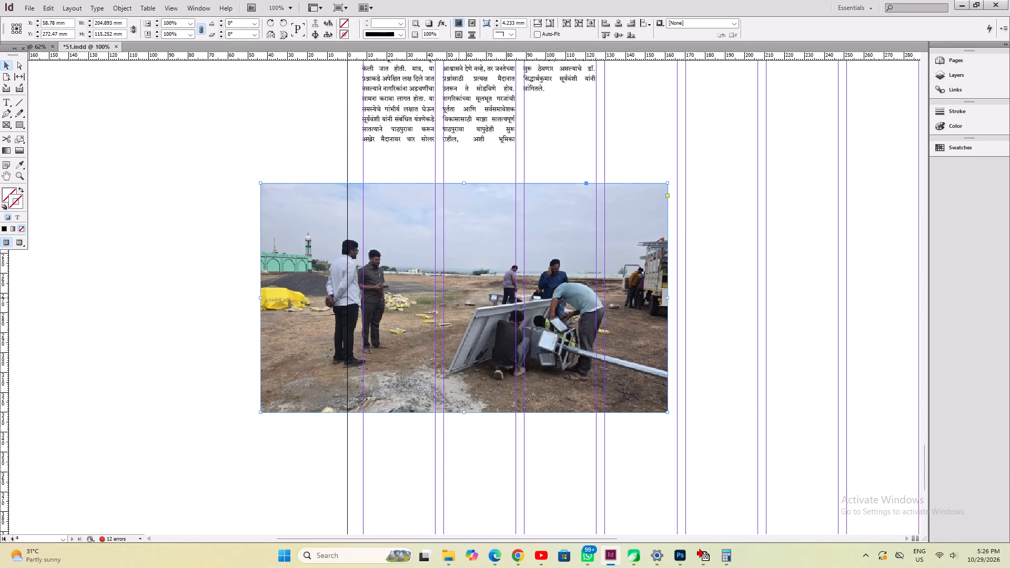
{"action": "scroll", "coordinate": [449, 318], "scroll_direction": "up", "scroll_amount": 3}
{"action": "left_click_drag", "start_coordinate": [487, 424], "coordinate": [565, 251]}
{"action": "scroll", "coordinate": [557, 250], "scroll_direction": "up", "scroll_amount": 4}
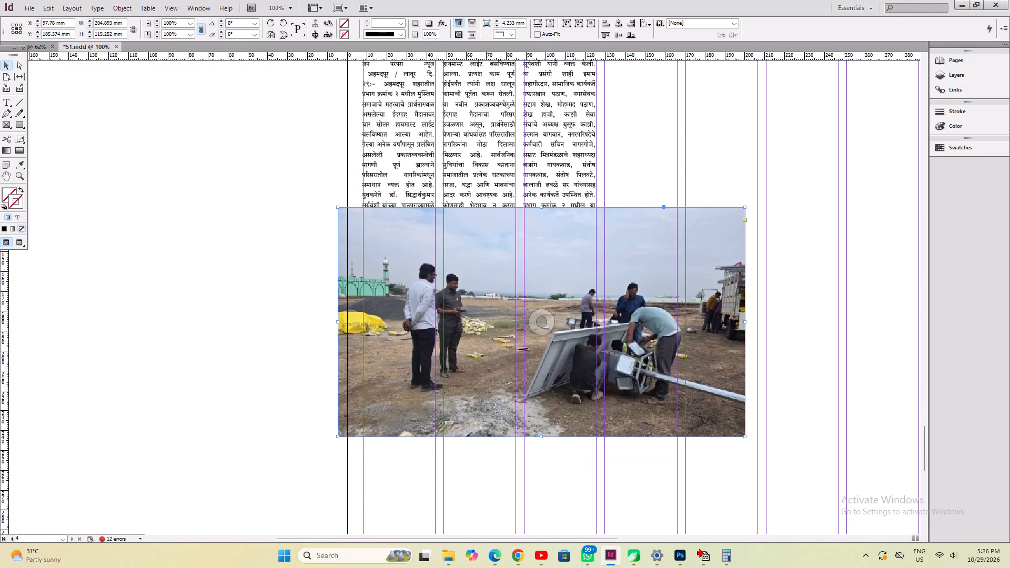
{"action": "scroll", "coordinate": [641, 396], "scroll_direction": "up", "scroll_amount": 5}
{"action": "left_click_drag", "start_coordinate": [669, 463], "coordinate": [695, 316]}
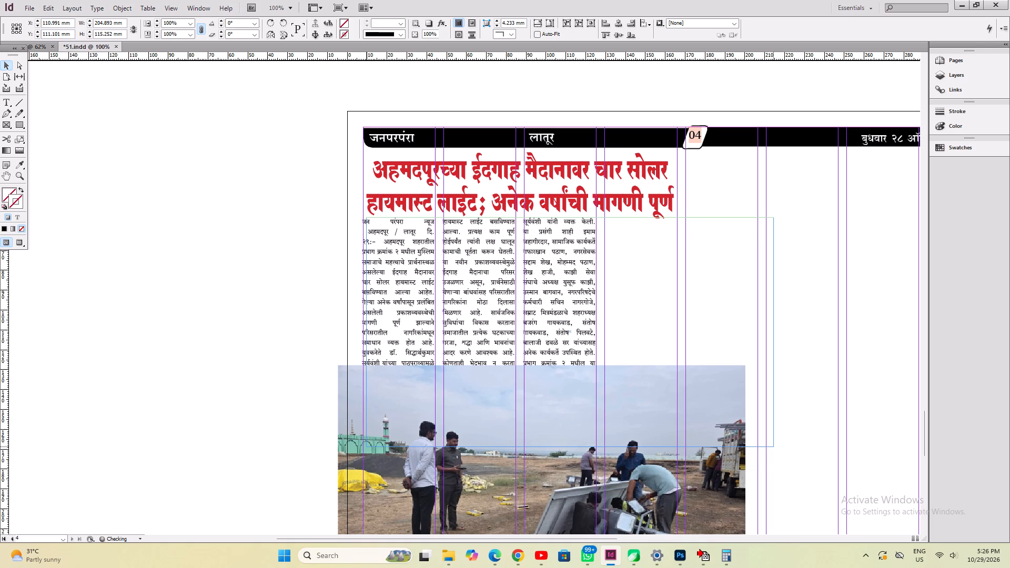
{"action": "left_click_drag", "start_coordinate": [695, 316], "coordinate": [695, 316]}
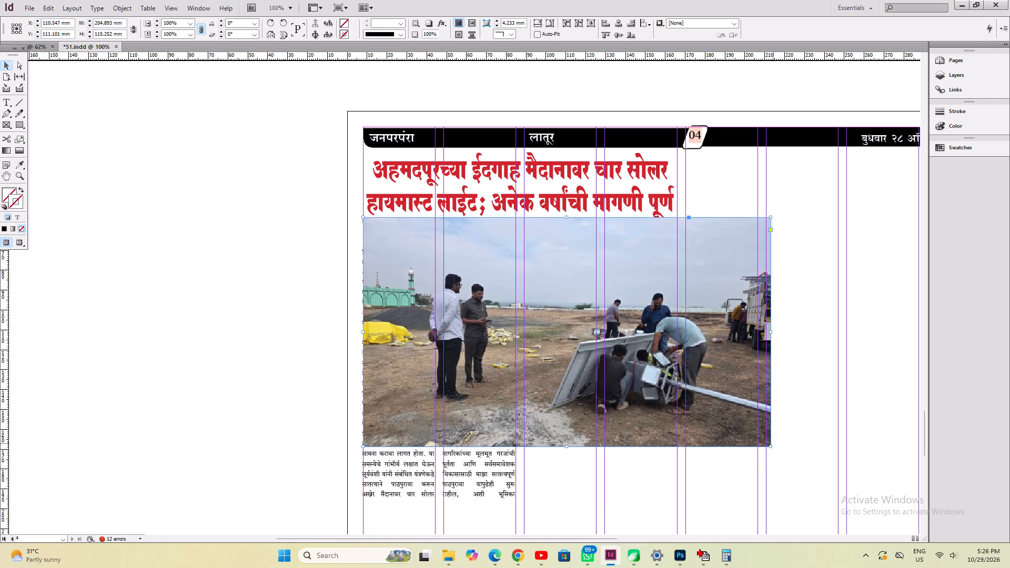
Scale the Eidgah photo with its frame down to three columns wide, about 117 mm by 66 mm, keeping its proportions.
{"action": "left_click_drag", "start_coordinate": [772, 445], "coordinate": [598, 291], "text": "ctrl+shift"}
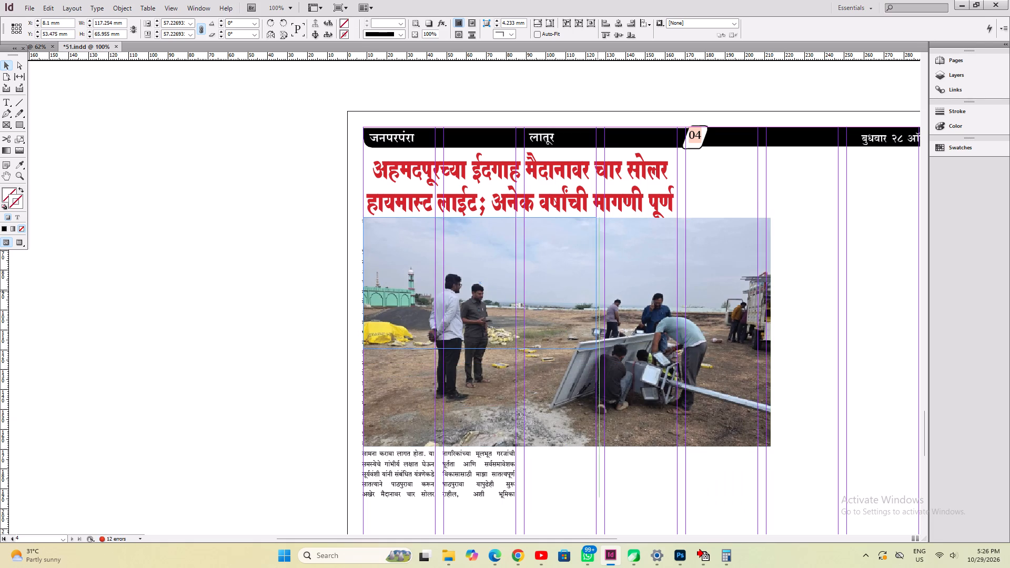
{"action": "left_click_drag", "start_coordinate": [598, 291], "coordinate": [595, 291], "text": "ctrl+shift"}
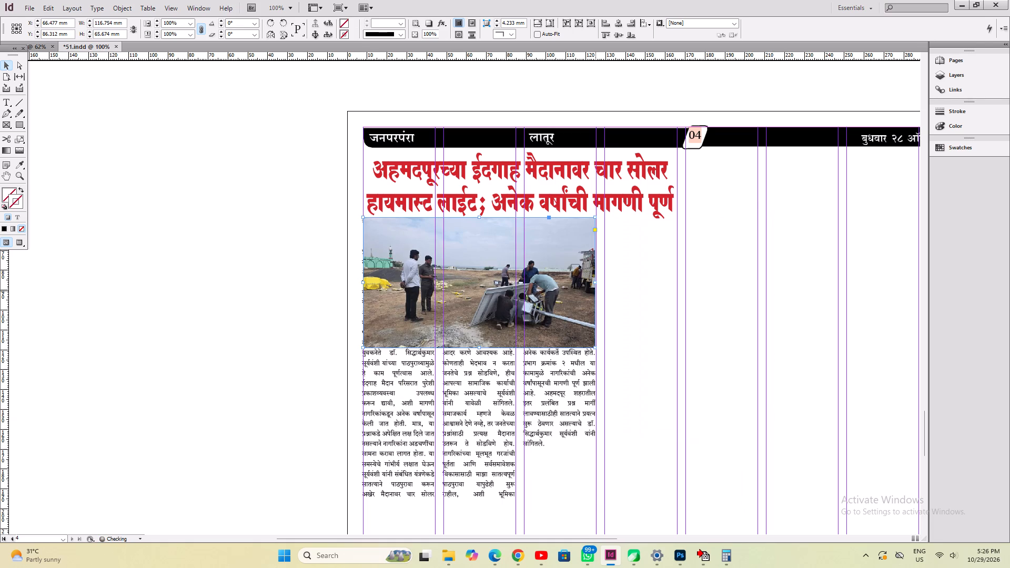
Apply a bounding-box text wrap to the three-column Eidgah photo.
{"action": "key", "text": "ctrl+alt+w"}
{"action": "left_click", "coordinate": [531, 245]}
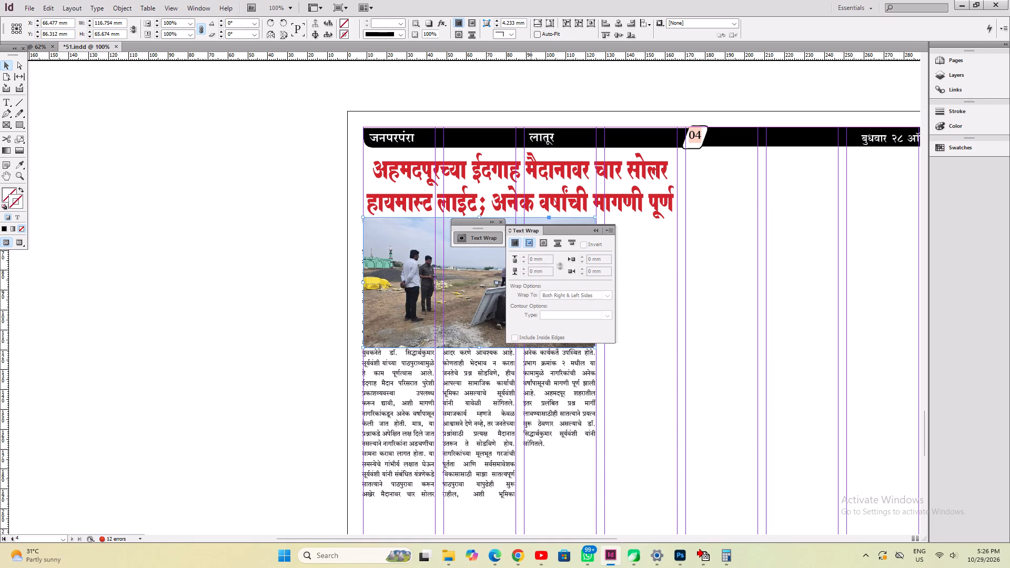
{"action": "left_click", "coordinate": [501, 221]}
Fit the four-column Eidgah article body text frame to its content.
{"action": "left_click", "coordinate": [630, 419]}
{"action": "key", "text": "ctrl+alt+c"}
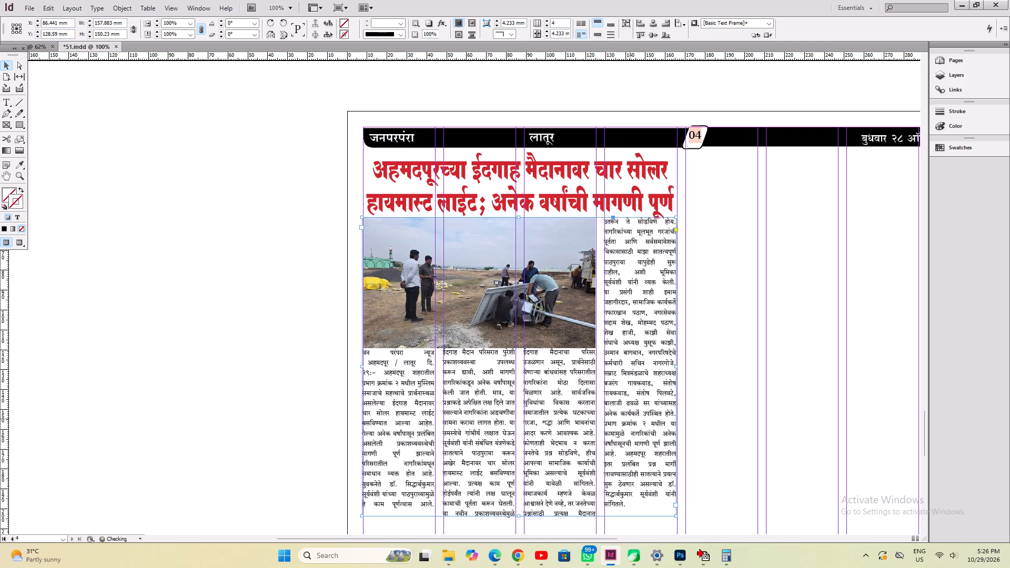
Stretch the photo and its image downward to about 70 mm tall, keeping the three-column width.
{"action": "left_click", "coordinate": [486, 339], "text": "ctrl"}
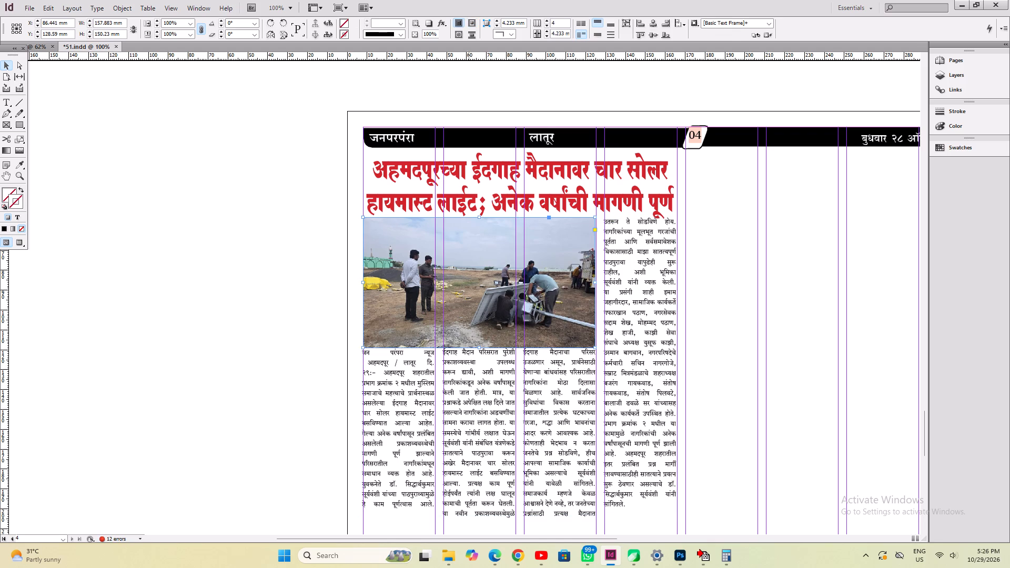
{"action": "left_click_drag", "start_coordinate": [480, 348], "coordinate": [480, 357], "text": "ctrl"}
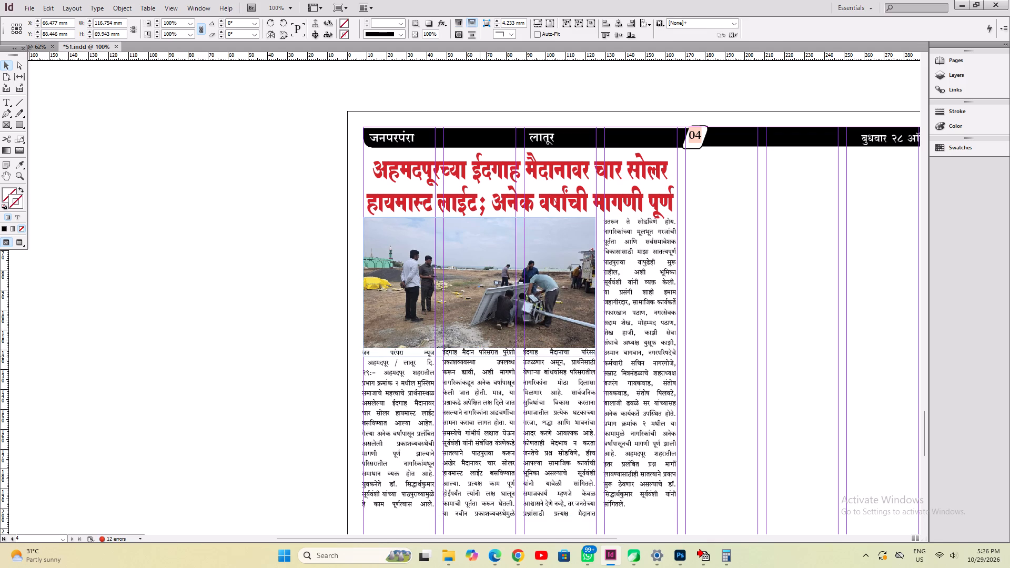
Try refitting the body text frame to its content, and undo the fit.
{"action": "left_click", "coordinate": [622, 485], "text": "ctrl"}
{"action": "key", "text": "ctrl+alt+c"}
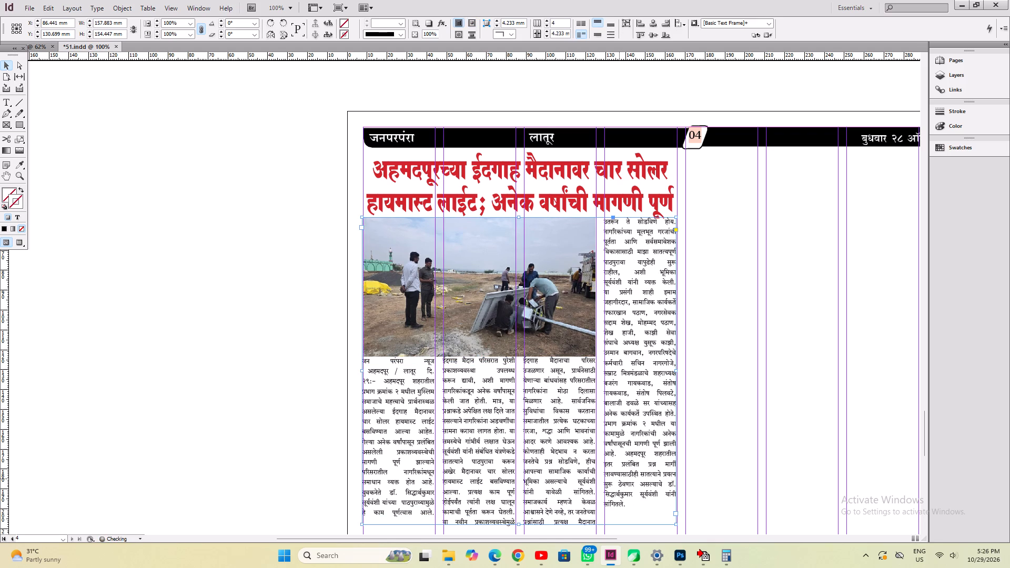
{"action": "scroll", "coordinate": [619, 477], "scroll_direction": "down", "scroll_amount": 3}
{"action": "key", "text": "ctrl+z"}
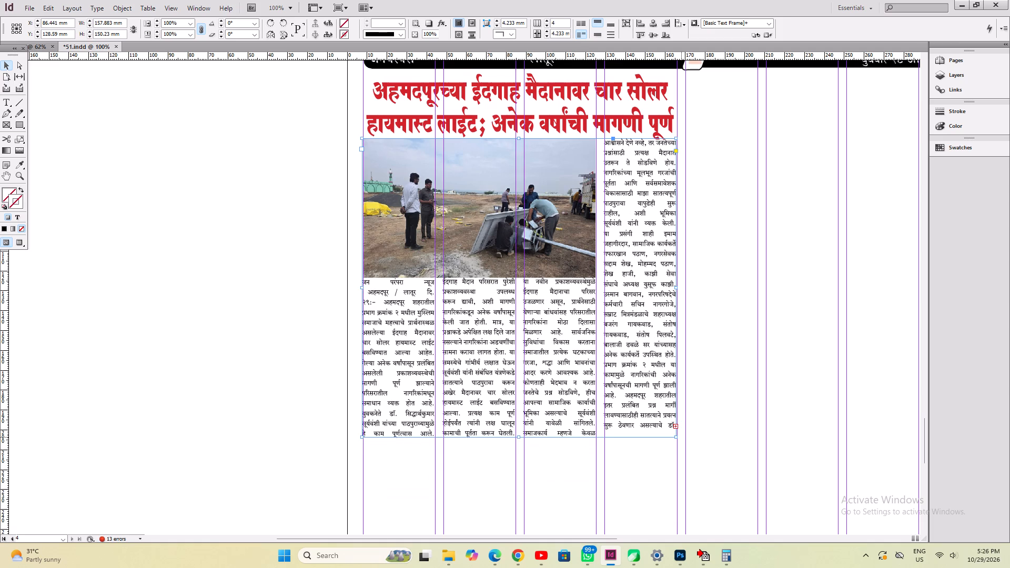
Widen the body text frame slightly at its outer edge to about 158.4 mm.
{"action": "left_click_drag", "start_coordinate": [678, 287], "coordinate": [678, 293]}
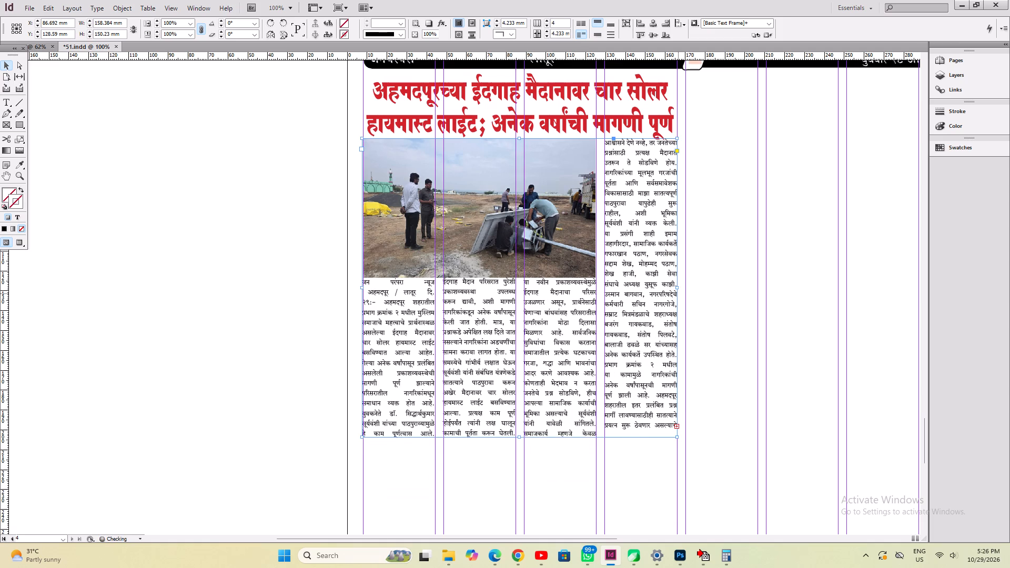
Extend the Eidgah article's body text frame downward to about 153.9 mm tall.
{"action": "left_click_drag", "start_coordinate": [522, 437], "coordinate": [522, 444]}
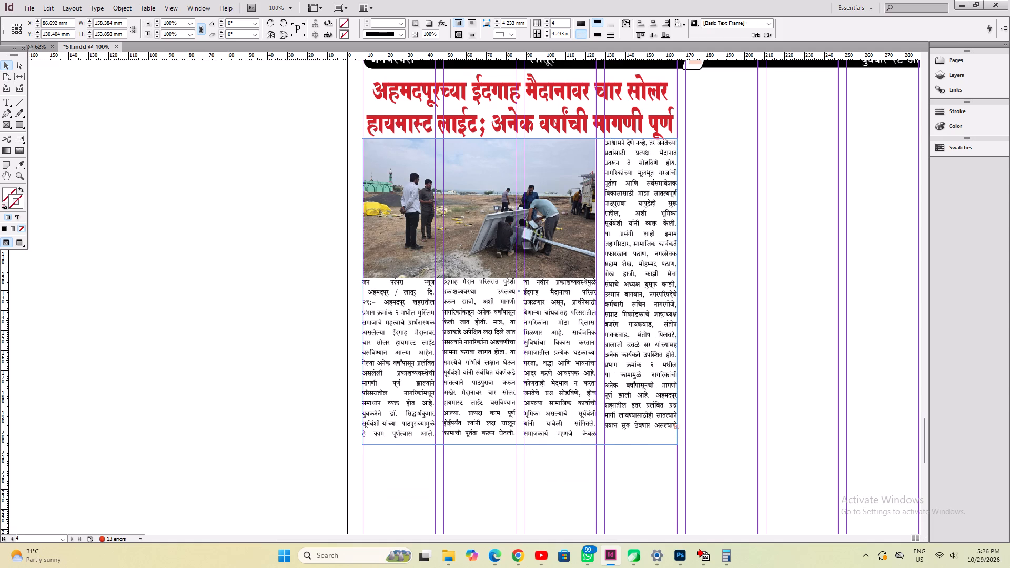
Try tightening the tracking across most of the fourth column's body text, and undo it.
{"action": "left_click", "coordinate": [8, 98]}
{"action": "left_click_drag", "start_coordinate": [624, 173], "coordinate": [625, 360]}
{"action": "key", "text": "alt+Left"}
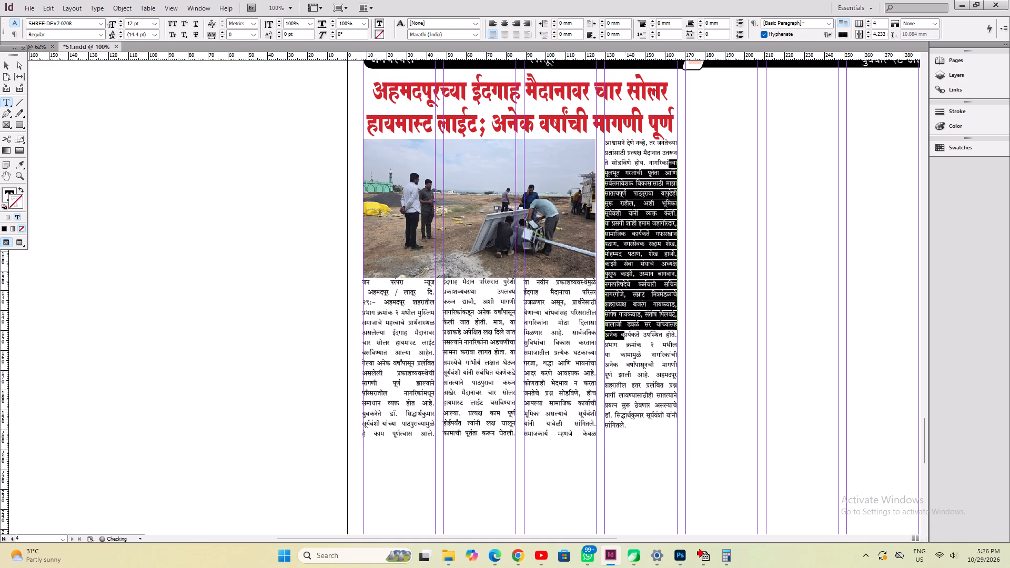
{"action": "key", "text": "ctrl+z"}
Tighten the tracking to -20 on a shorter passage of about seven lines in the upper half of the article's fourth column.
{"action": "left_click", "coordinate": [642, 263]}
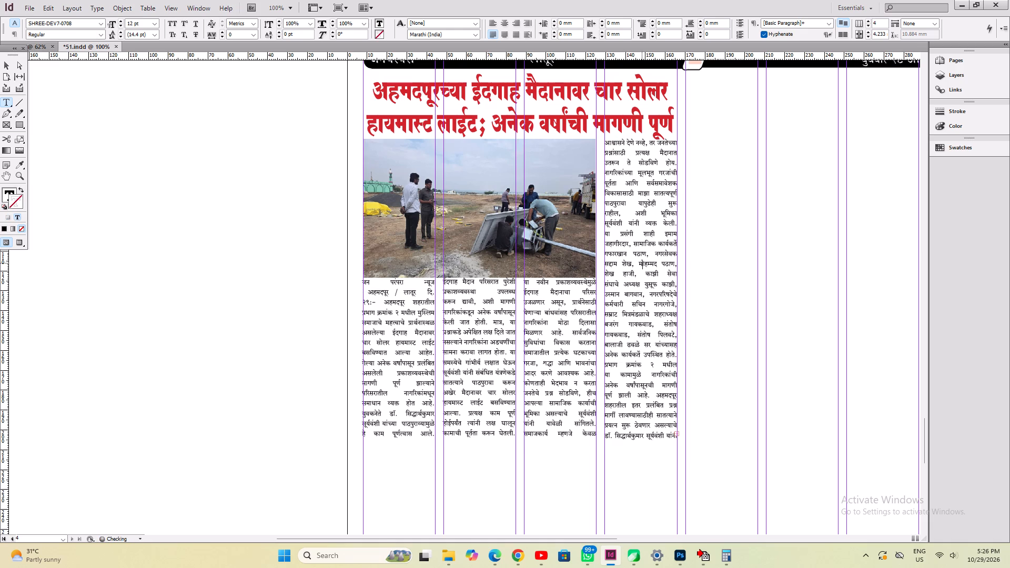
{"action": "left_click_drag", "start_coordinate": [641, 202], "coordinate": [641, 273]}
{"action": "key", "text": "alt+Left"}
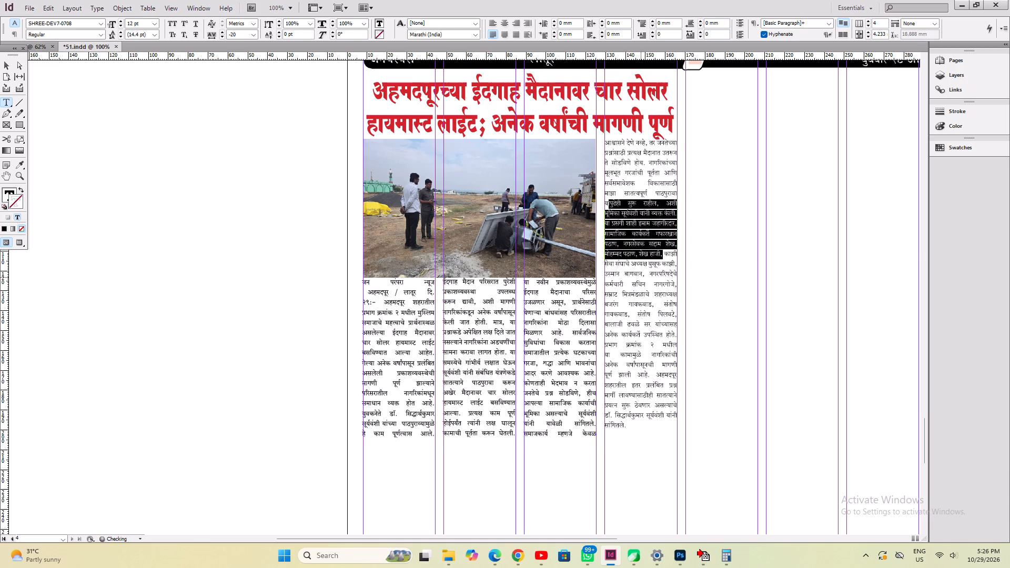
Save the newspaper issue document.
{"action": "key", "text": "ctrl+s"}
{"action": "key", "text": "ctrl+0"}
{"action": "key", "text": "ctrl+s"}
{"action": "key", "text": "ctrl+s"}
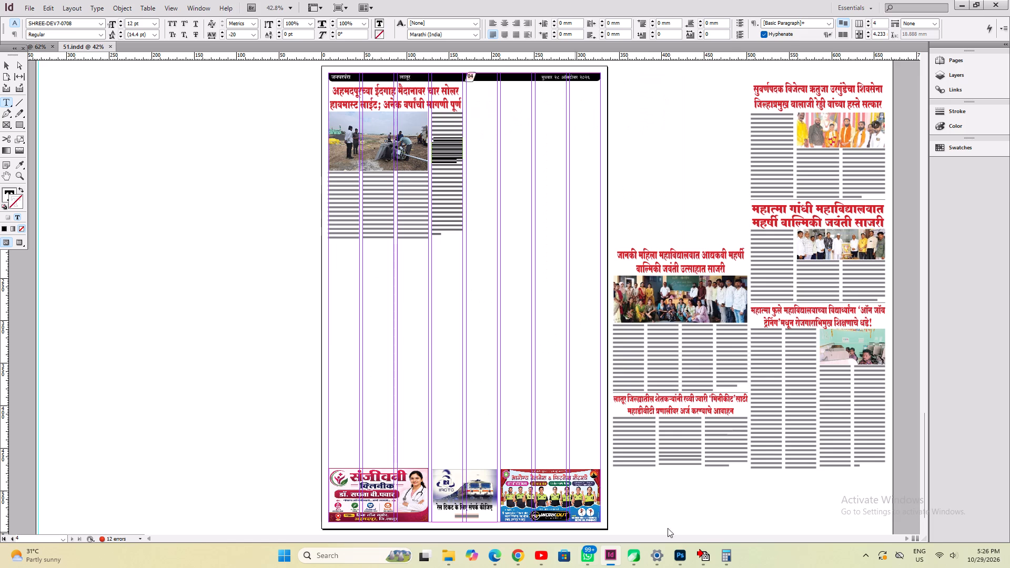
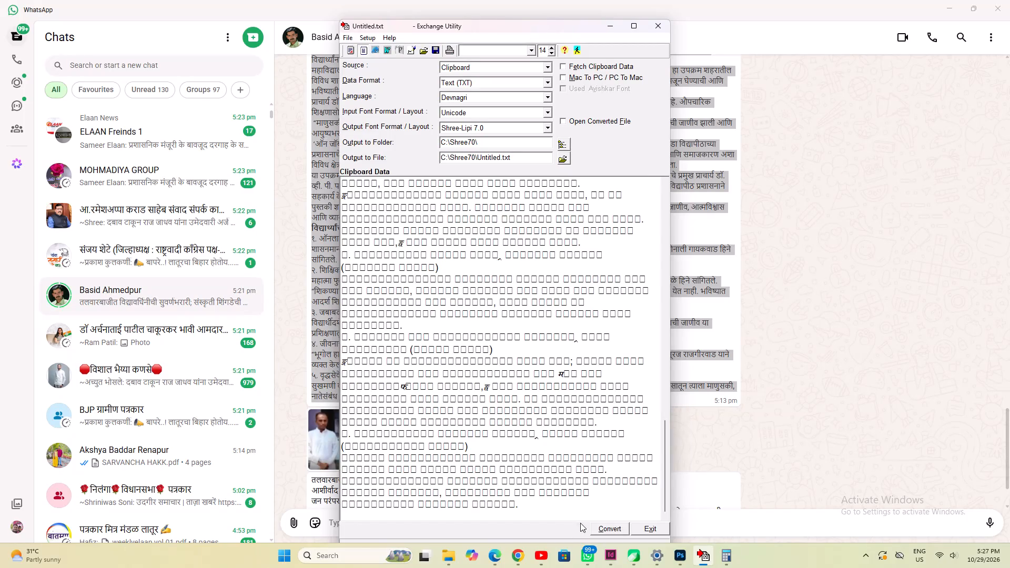
Convert the clipboard article from Unicode to Shree-Lipi 7.0, overwriting the existing Untitled.txt.
{"action": "left_click", "coordinate": [604, 530]}
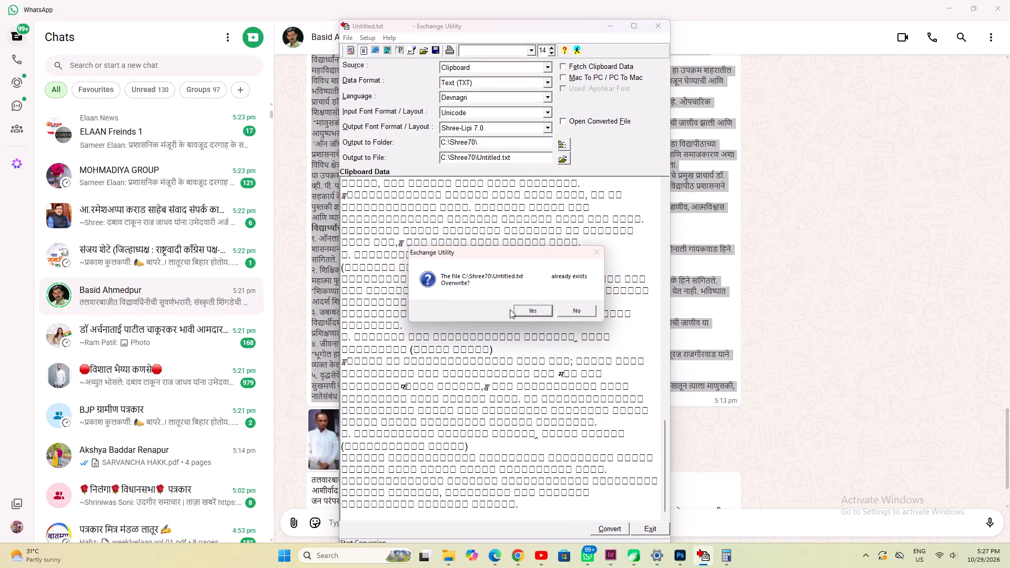
{"action": "left_click", "coordinate": [510, 303]}
{"action": "left_click", "coordinate": [542, 310]}
{"action": "left_click", "coordinate": [565, 310]}
Switch to InDesign and paste the converted article into a new text frame on the empty pasteboard beside page 04.
{"action": "left_click", "coordinate": [611, 555]}
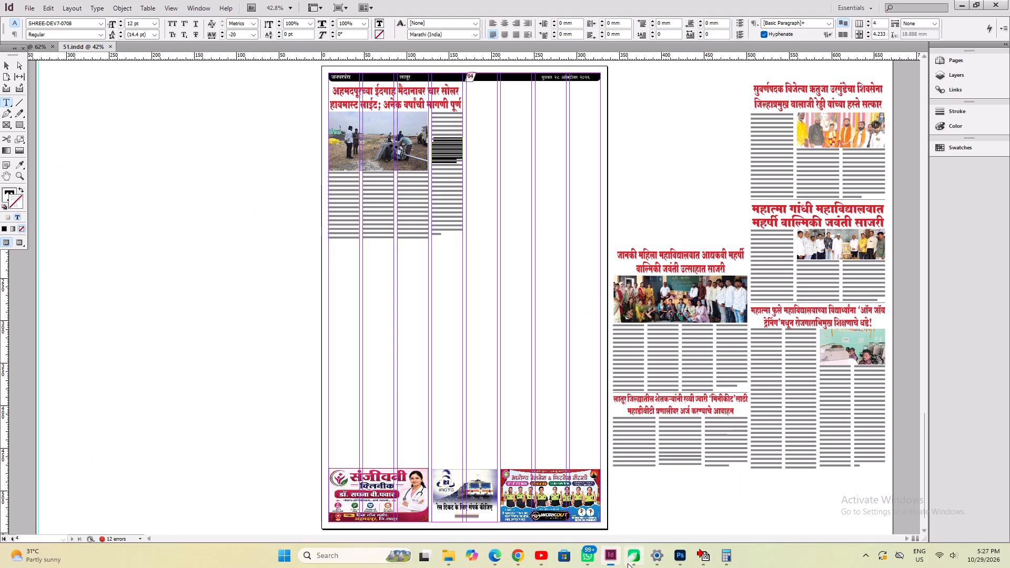
{"action": "left_click", "coordinate": [21, 105]}
{"action": "left_click", "coordinate": [3, 102]}
{"action": "left_click_drag", "start_coordinate": [138, 120], "coordinate": [274, 344]}
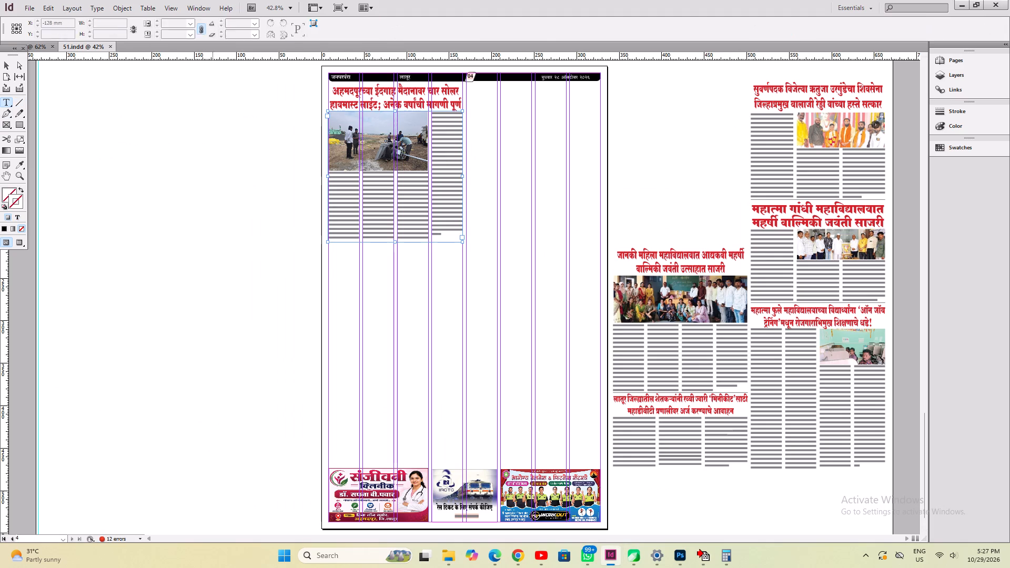
{"action": "left_click_drag", "start_coordinate": [274, 344], "coordinate": [279, 355]}
{"action": "key", "text": "ctrl+v"}
{"action": "key", "text": "ctrl+1"}
Move the article's opening 'ऑन जॉब ट्रेनिंग' headline sentence into a new frame spanning the four empty columns beside the Eidgah story.
{"action": "scroll", "coordinate": [251, 293], "scroll_direction": "up", "scroll_amount": 1}
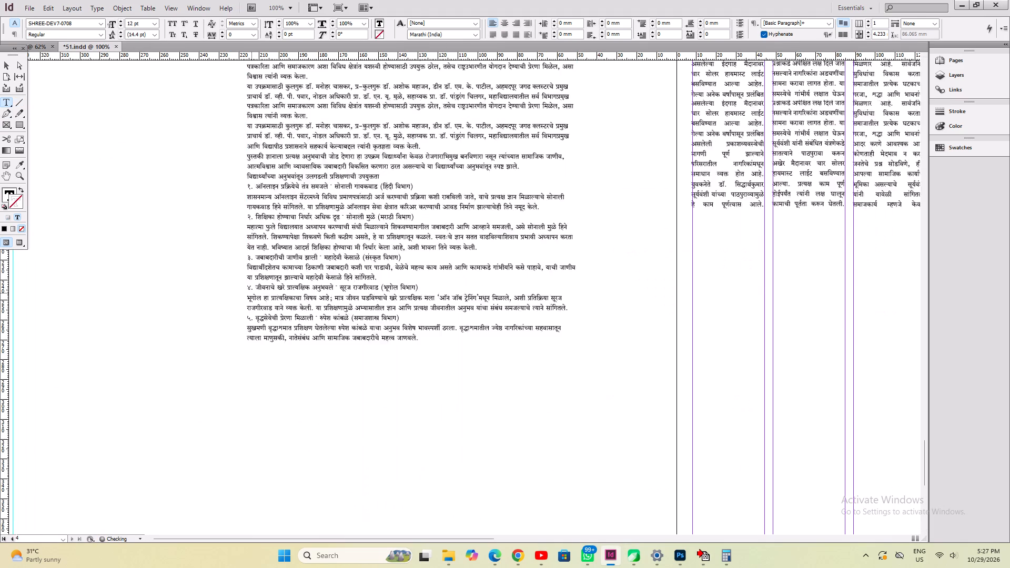
{"action": "scroll", "coordinate": [251, 293], "scroll_direction": "up", "scroll_amount": 6}
{"action": "left_click_drag", "start_coordinate": [273, 182], "coordinate": [180, 142]}
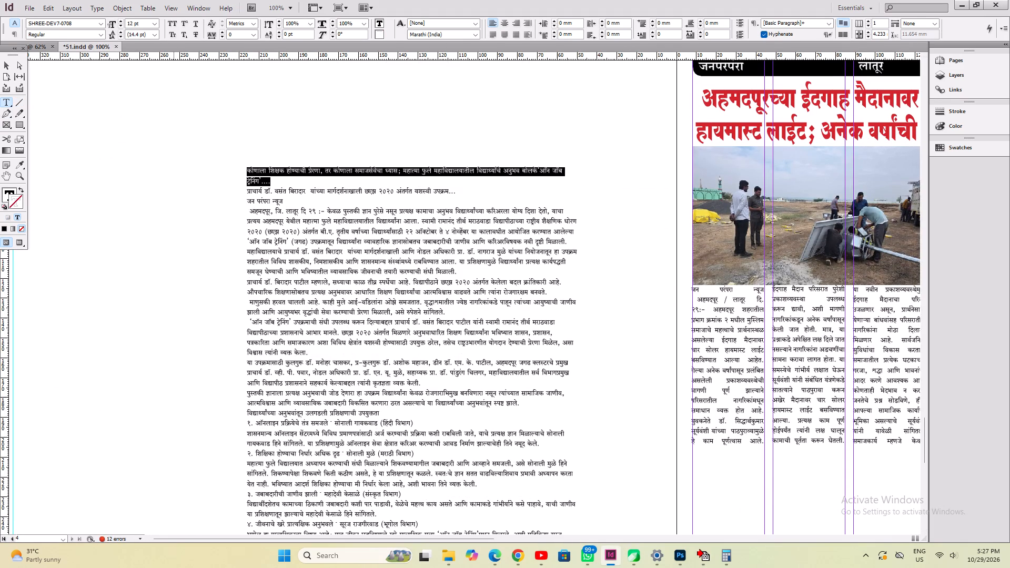
{"action": "key", "text": "ctrl+x"}
{"action": "key", "text": "ctrl+1"}
{"action": "left_click_drag", "start_coordinate": [719, 408], "coordinate": [174, 308], "text": "alt"}
{"action": "left_click_drag", "start_coordinate": [588, 317], "coordinate": [399, 428], "text": "alt"}
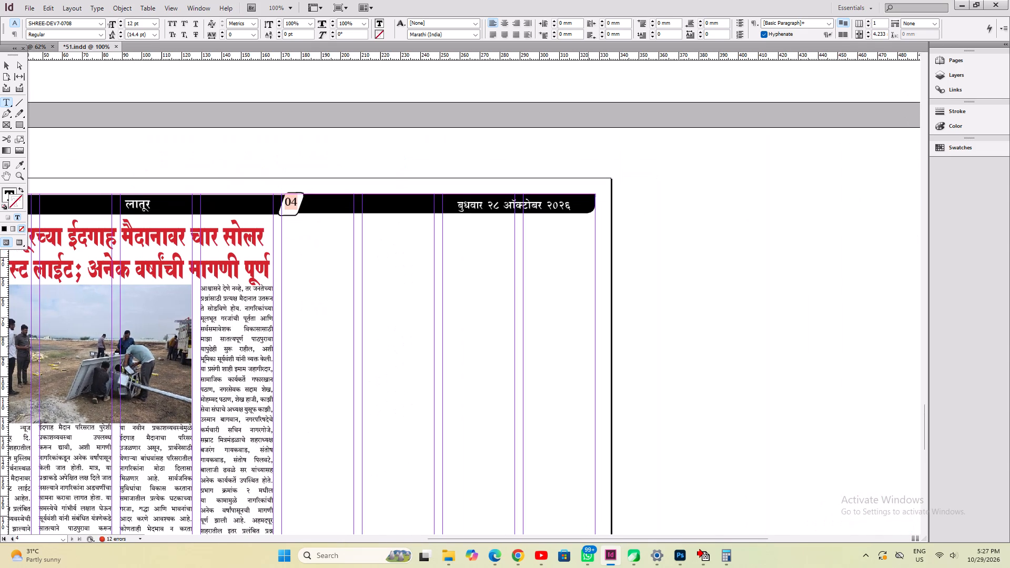
{"action": "left_click_drag", "start_coordinate": [399, 428], "coordinate": [397, 427], "text": "alt"}
{"action": "left_click_drag", "start_coordinate": [279, 232], "coordinate": [545, 412]}
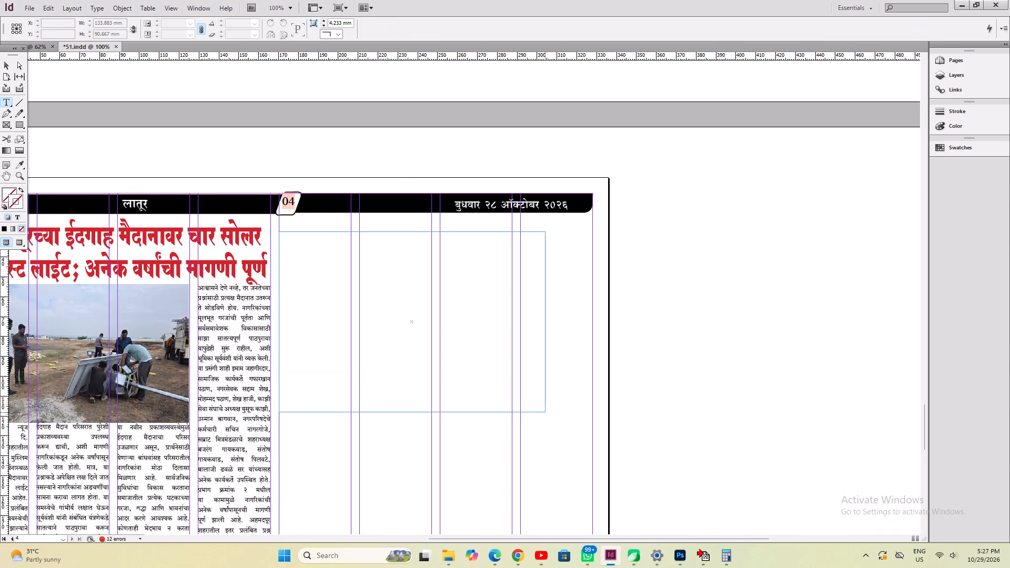
{"action": "left_click_drag", "start_coordinate": [545, 412], "coordinate": [590, 460]}
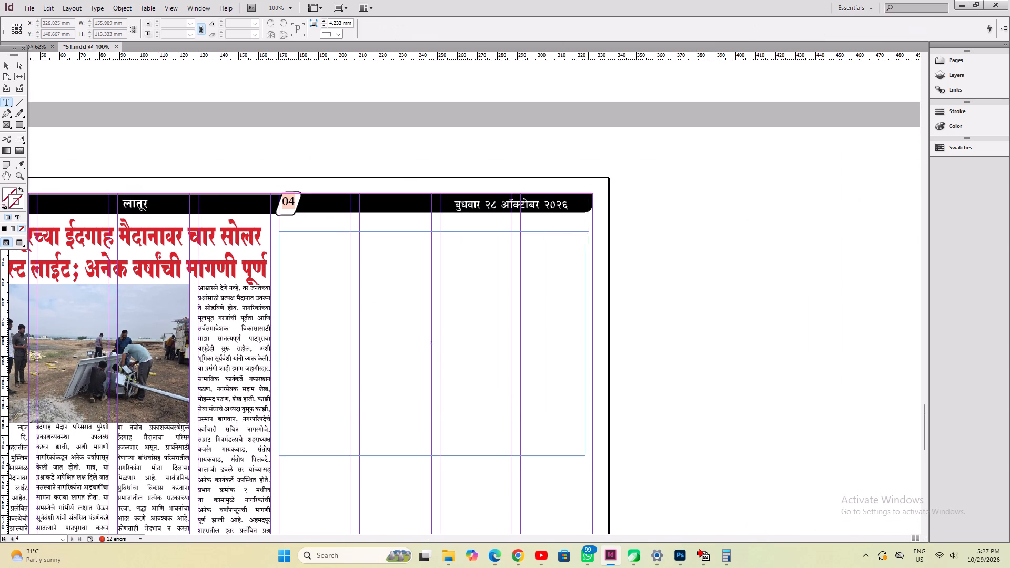
{"action": "left_click_drag", "start_coordinate": [590, 460], "coordinate": [592, 464]}
{"action": "key", "text": "ctrl+v"}
Copy the red, centred bold formatting of the Eidgah headline onto the whole new training headline with the Eyedropper.
{"action": "key", "text": "ctrl+a"}
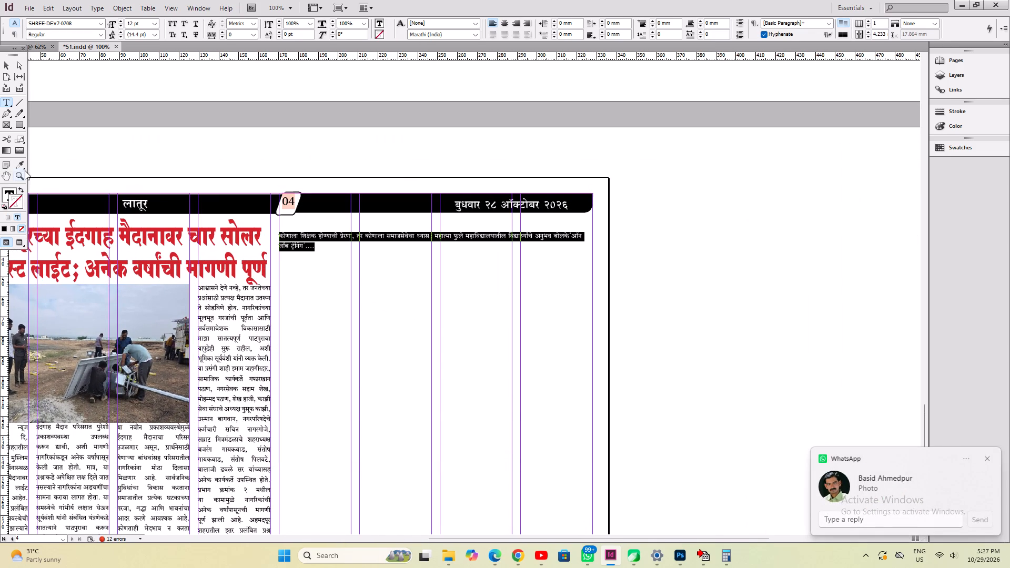
{"action": "left_click", "coordinate": [21, 163]}
{"action": "left_click", "coordinate": [168, 231]}
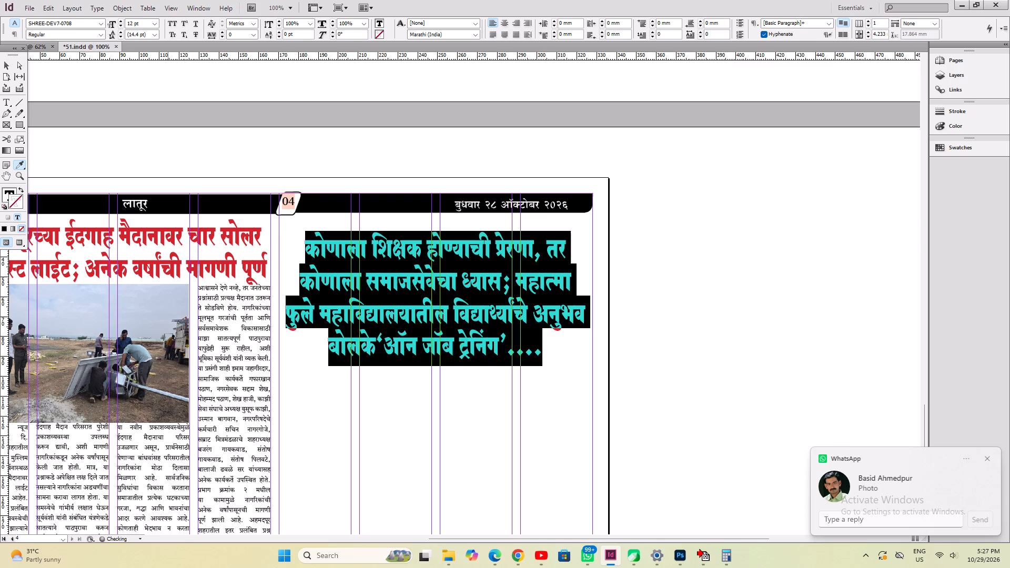
{"action": "left_click", "coordinate": [3, 100]}
{"action": "left_click", "coordinate": [438, 326]}
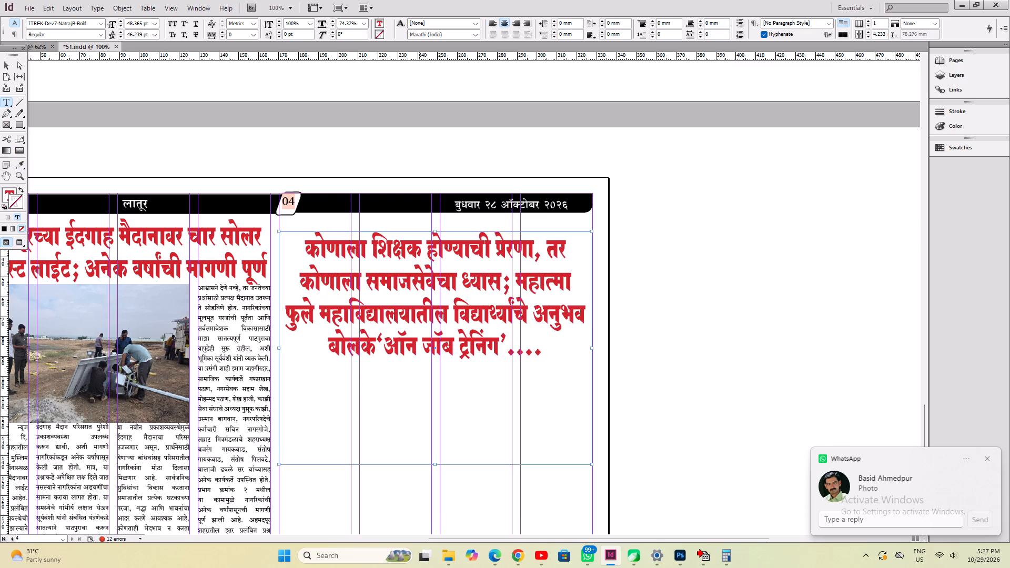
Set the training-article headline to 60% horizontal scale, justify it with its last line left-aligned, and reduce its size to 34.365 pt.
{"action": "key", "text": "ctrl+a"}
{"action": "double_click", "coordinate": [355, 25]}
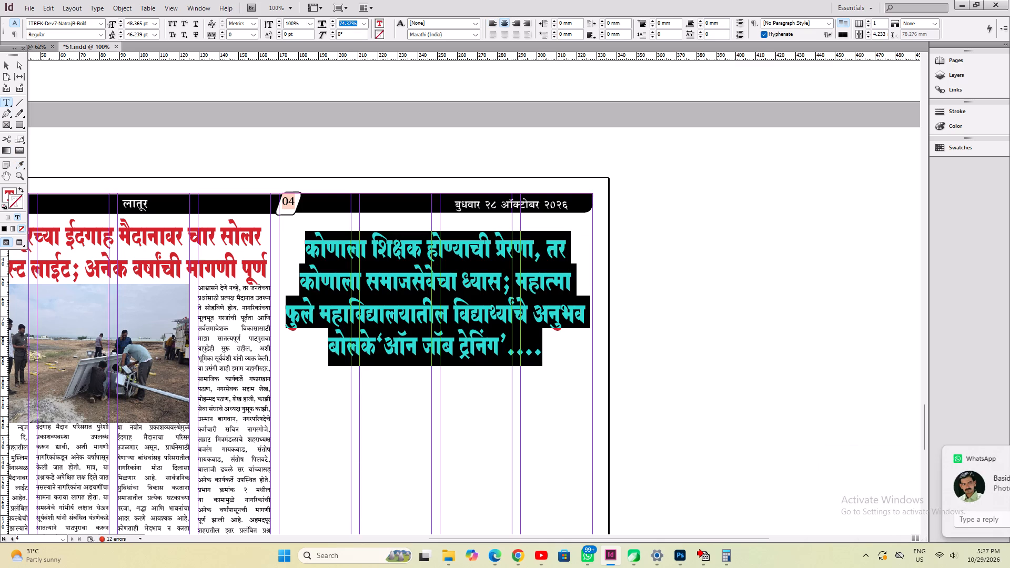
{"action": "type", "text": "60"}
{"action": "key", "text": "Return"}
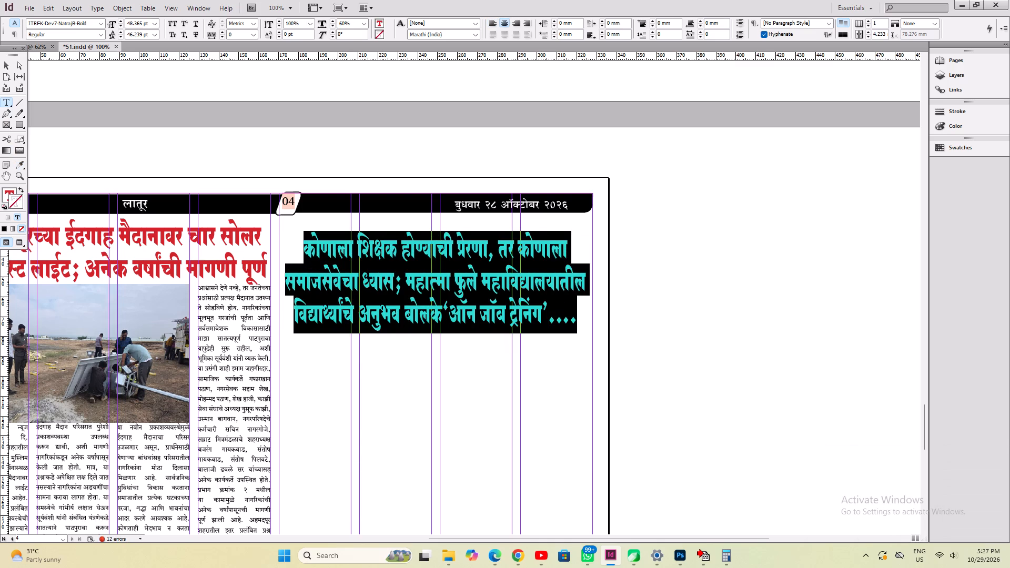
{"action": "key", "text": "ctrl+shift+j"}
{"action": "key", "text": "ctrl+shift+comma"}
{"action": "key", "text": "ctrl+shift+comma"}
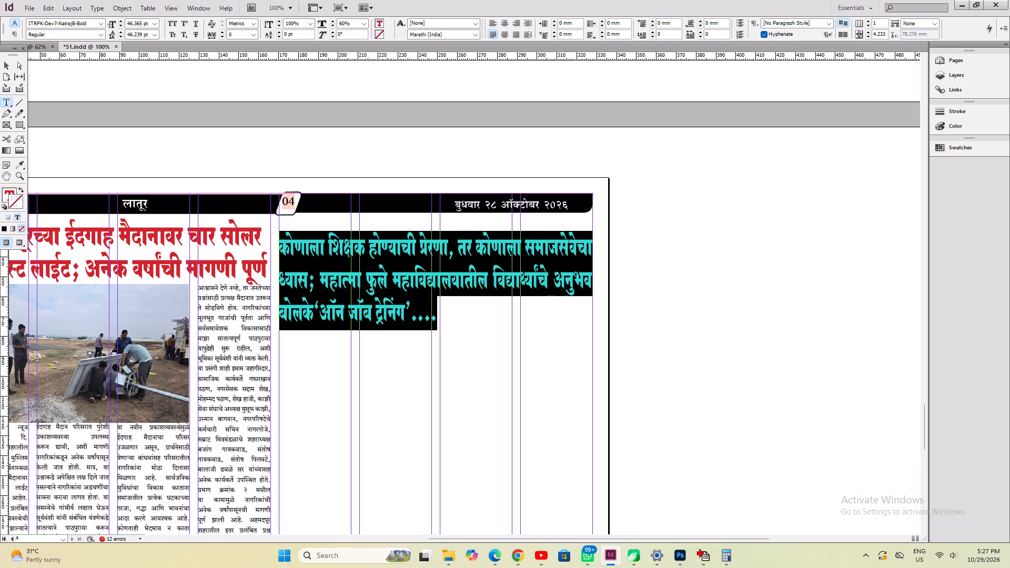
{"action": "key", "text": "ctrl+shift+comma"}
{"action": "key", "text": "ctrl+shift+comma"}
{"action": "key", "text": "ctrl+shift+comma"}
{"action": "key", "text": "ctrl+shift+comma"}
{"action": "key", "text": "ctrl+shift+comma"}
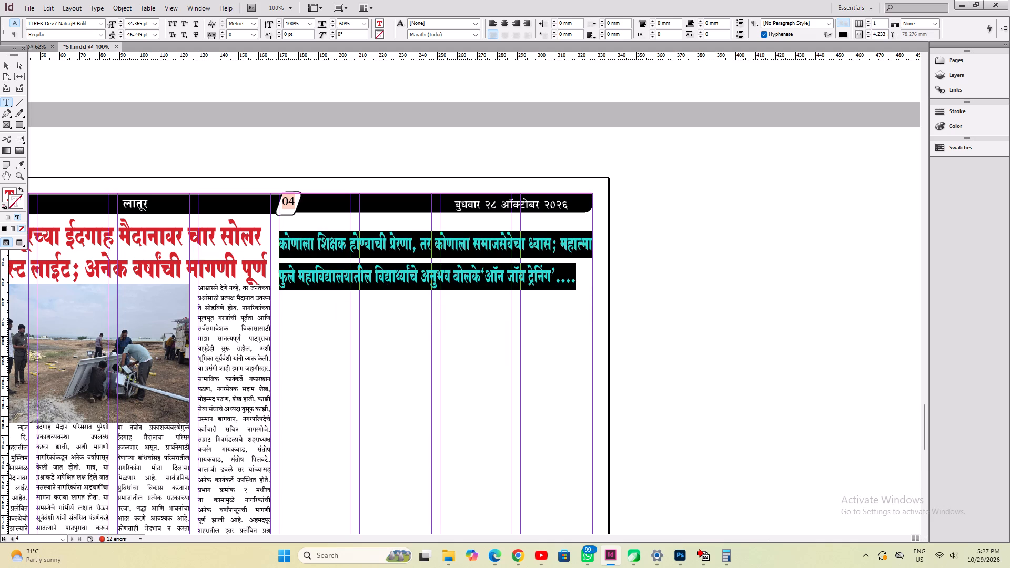
Delete the four trailing dots at the end of the on-the-job training headline.
{"action": "key", "text": "Right"}
{"action": "key", "text": "BackSpace"}
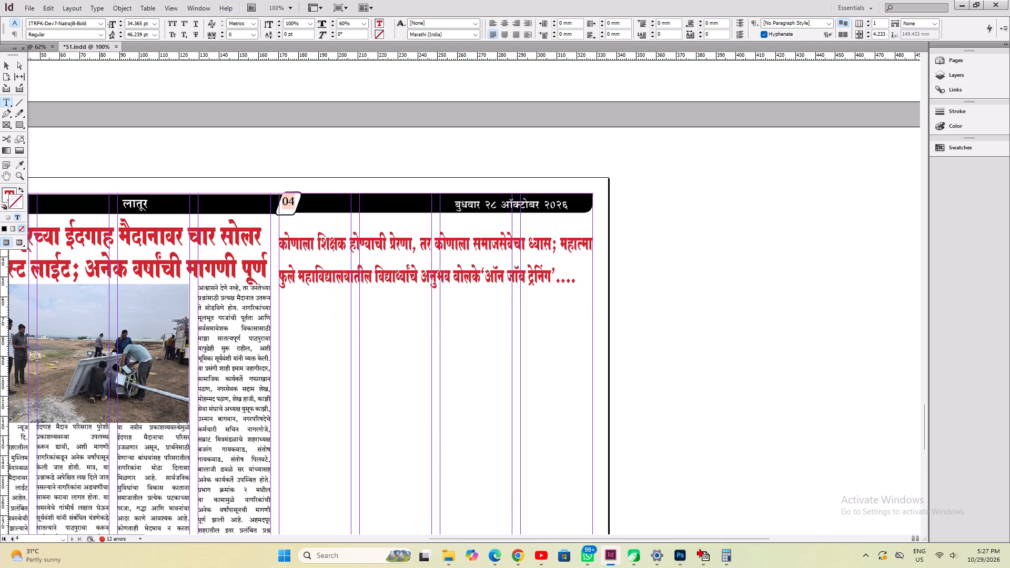
{"action": "key", "text": "BackSpace"}
{"action": "key", "text": "BackSpace"}
{"action": "key", "text": "BackSpace"}
Set the whole headline to 40% horizontal scale, centre it, and enlarge it to 52.365 pt.
{"action": "key", "text": "ctrl+a"}
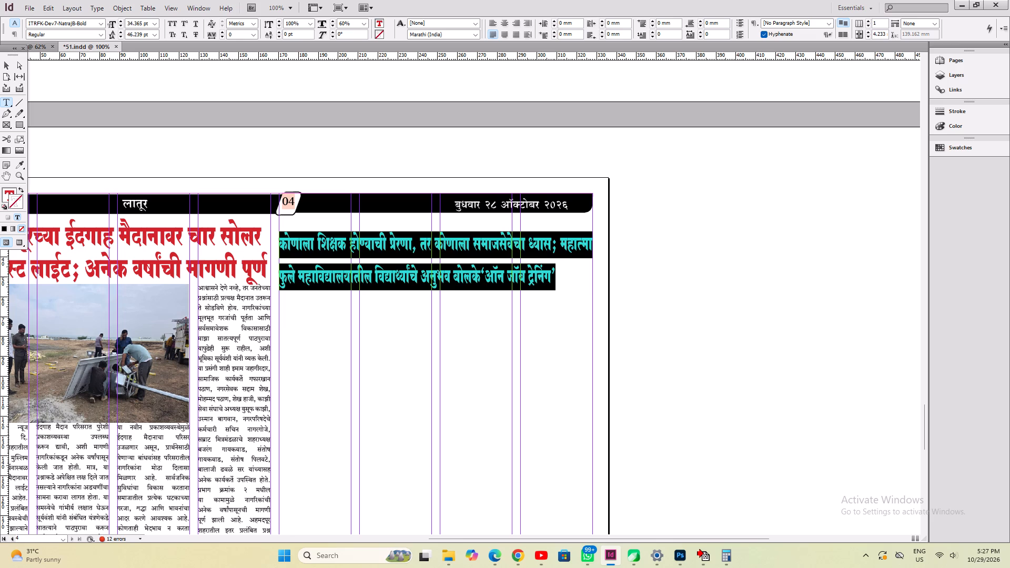
{"action": "key", "text": "ctrl+shift+period"}
{"action": "key", "text": "ctrl+shift+period"}
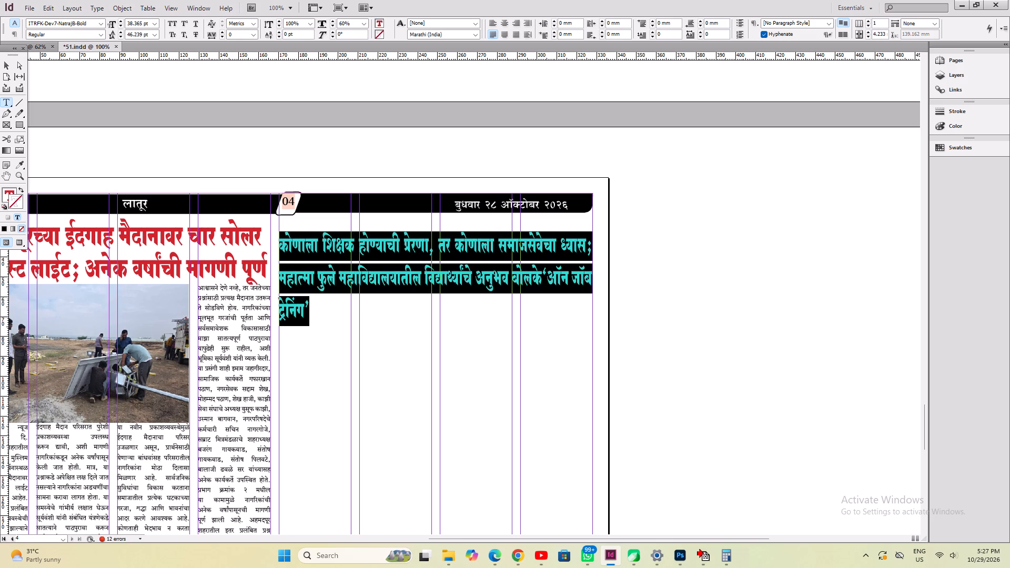
{"action": "left_click_drag", "start_coordinate": [353, 25], "coordinate": [85, 23]}
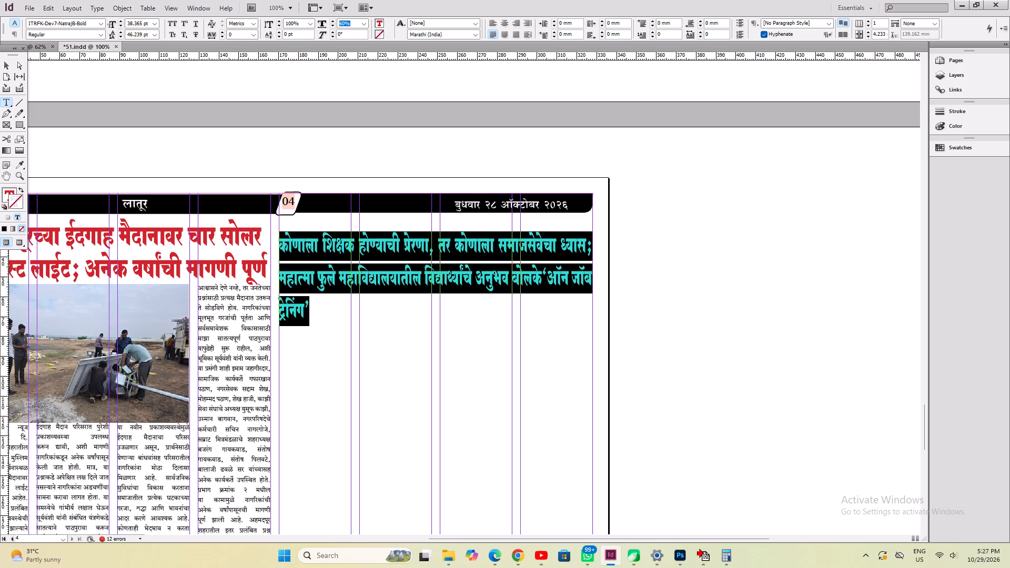
{"action": "type", "text": "40"}
{"action": "key", "text": "Return"}
{"action": "key", "text": "ctrl+shift+c"}
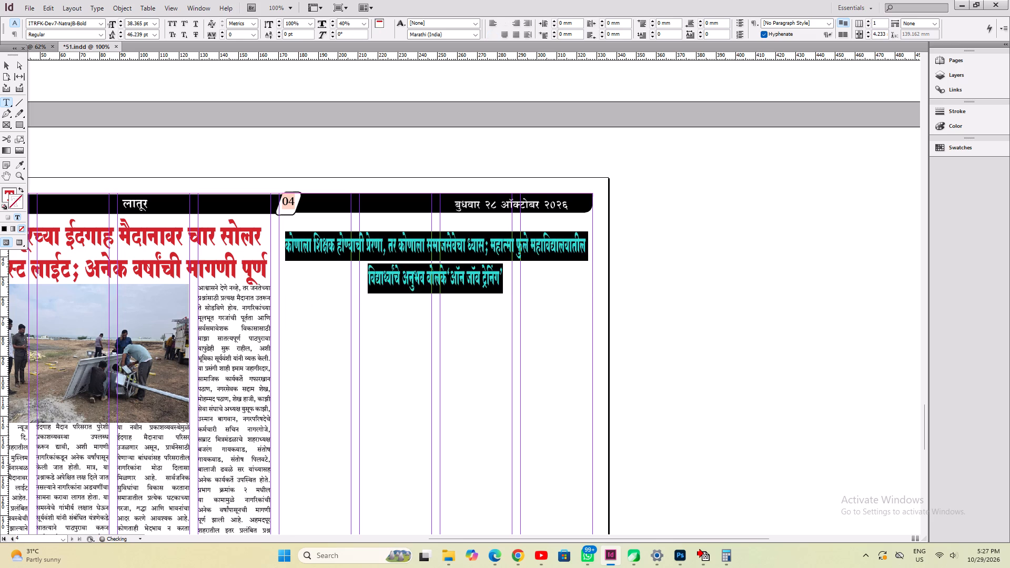
{"action": "key", "text": "ctrl+shift+period"}
{"action": "key", "text": "ctrl+shift+period"}
{"action": "key", "text": "ctrl+shift+period"}
{"action": "key", "text": "ctrl+shift+period"}
{"action": "key", "text": "ctrl+shift+period"}
{"action": "key", "text": "ctrl+shift+period"}
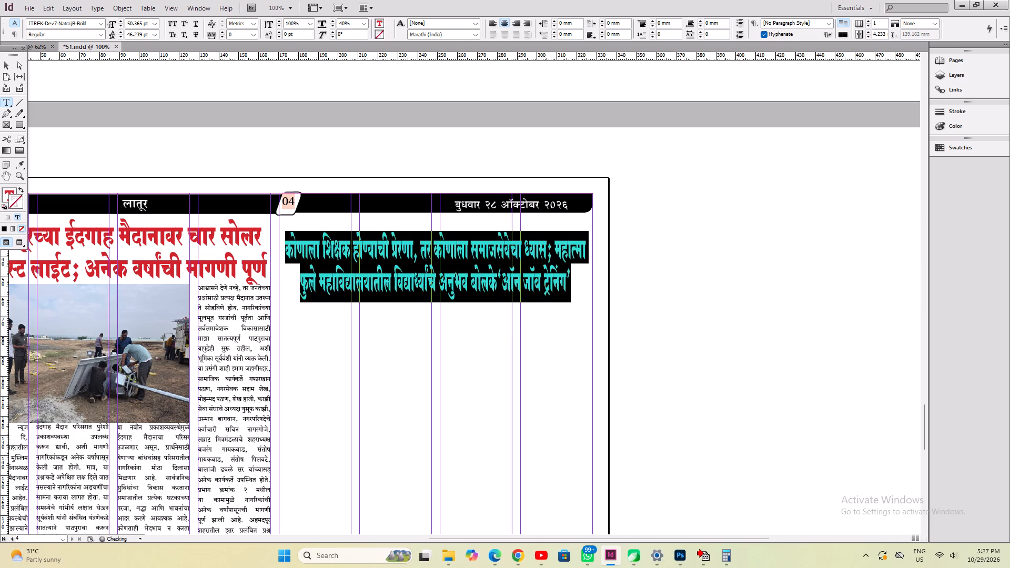
{"action": "key", "text": "ctrl+shift+period"}
{"action": "key", "text": "ctrl+shift+period"}
{"action": "key", "text": "ctrl+shift+comma"}
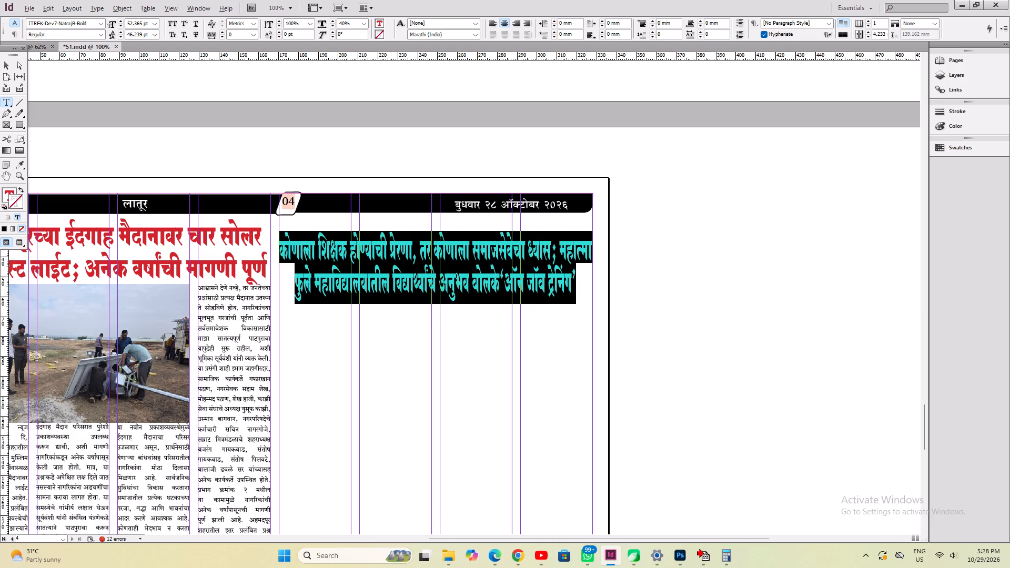
Increase the two-line headline's leading to 52.239 pt and save the document.
{"action": "key", "text": "alt+Down"}
{"action": "key", "text": "alt+Down"}
{"action": "key", "text": "alt+Down"}
{"action": "key", "text": "ctrl+z"}
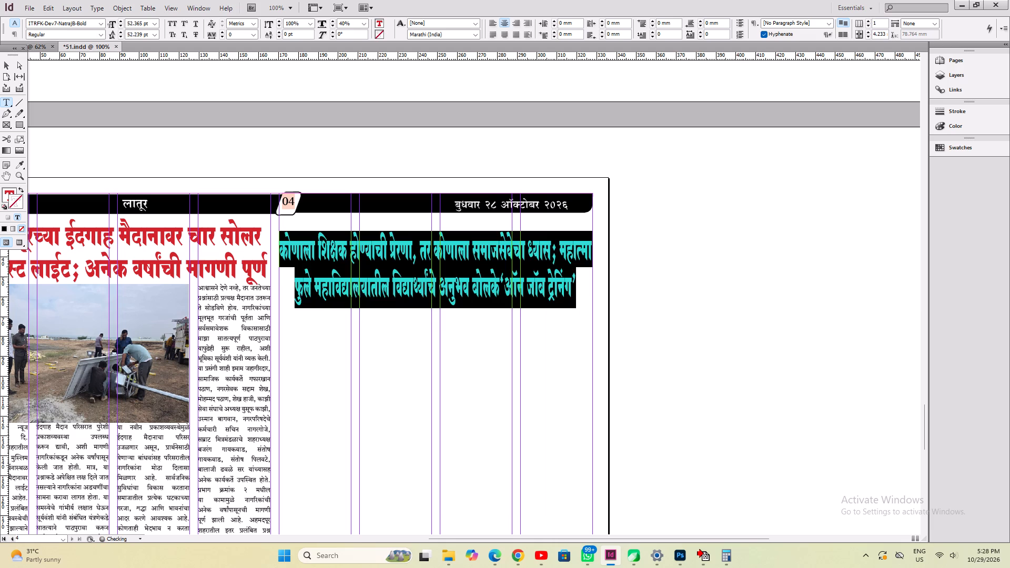
{"action": "key", "text": "ctrl+s"}
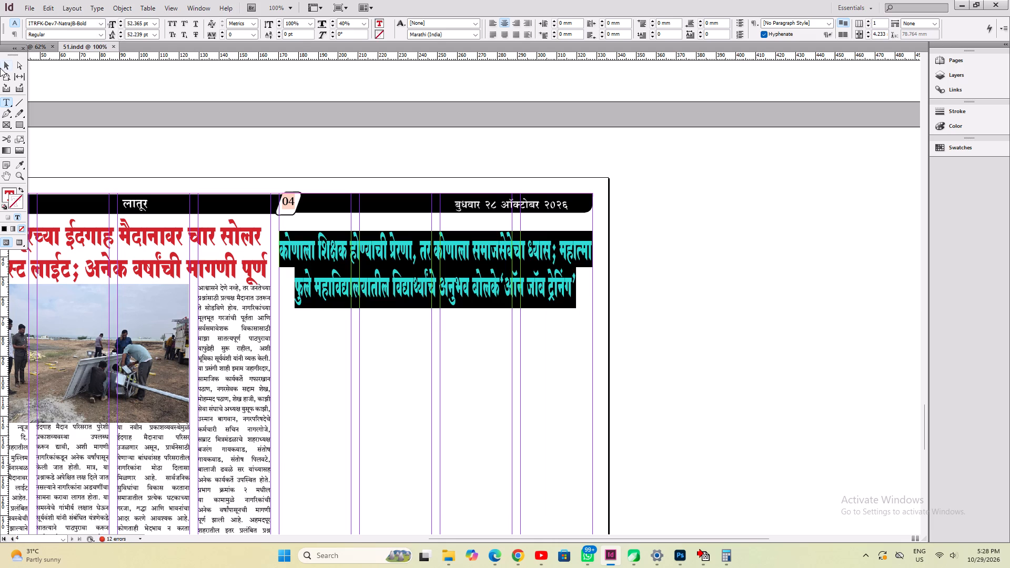
Move the headline frame up just beneath the page header bar, shorten it to about 38.7 mm tall, and save.
{"action": "left_click", "coordinate": [0, 68]}
{"action": "left_click_drag", "start_coordinate": [483, 270], "coordinate": [484, 256], "text": "shift"}
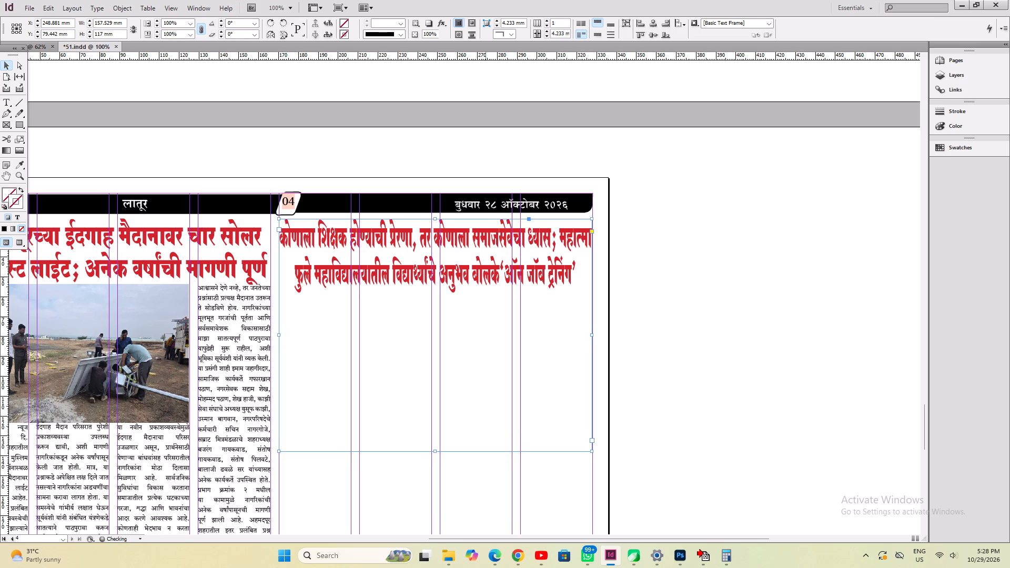
{"action": "left_click_drag", "start_coordinate": [433, 454], "coordinate": [440, 296]}
{"action": "key", "text": "ctrl+s"}
{"action": "key", "text": "ctrl+0"}
{"action": "key", "text": "ctrl+s"}
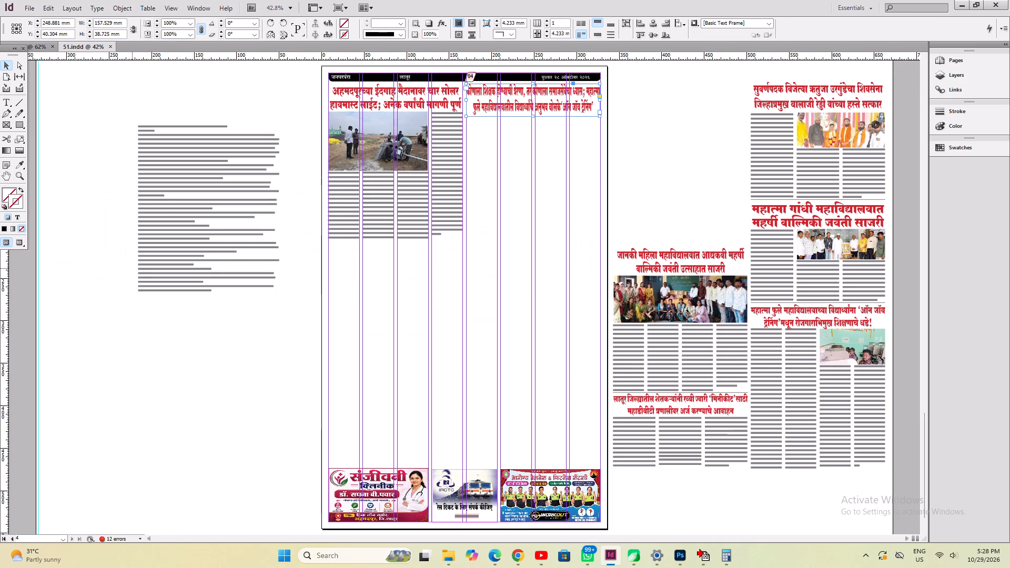
Move the training article's body text frame from the pasteboard onto page 04, leaving a gap below the headline for a subheading.
{"action": "left_click", "coordinate": [140, 247]}
{"action": "left_click_drag", "start_coordinate": [193, 246], "coordinate": [522, 242]}
{"action": "key", "text": "ctrl+1"}
{"action": "key", "text": "ctrl+2"}
{"action": "scroll", "coordinate": [294, 350], "scroll_direction": "up", "scroll_amount": 8}
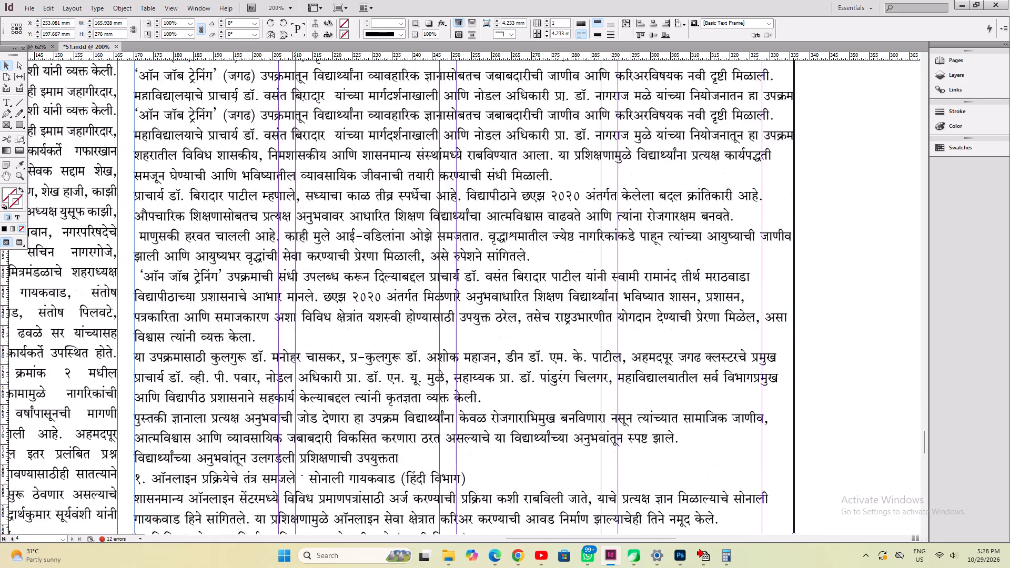
{"action": "scroll", "coordinate": [295, 404], "scroll_direction": "up", "scroll_amount": 6}
{"action": "left_click_drag", "start_coordinate": [380, 378], "coordinate": [379, 488]}
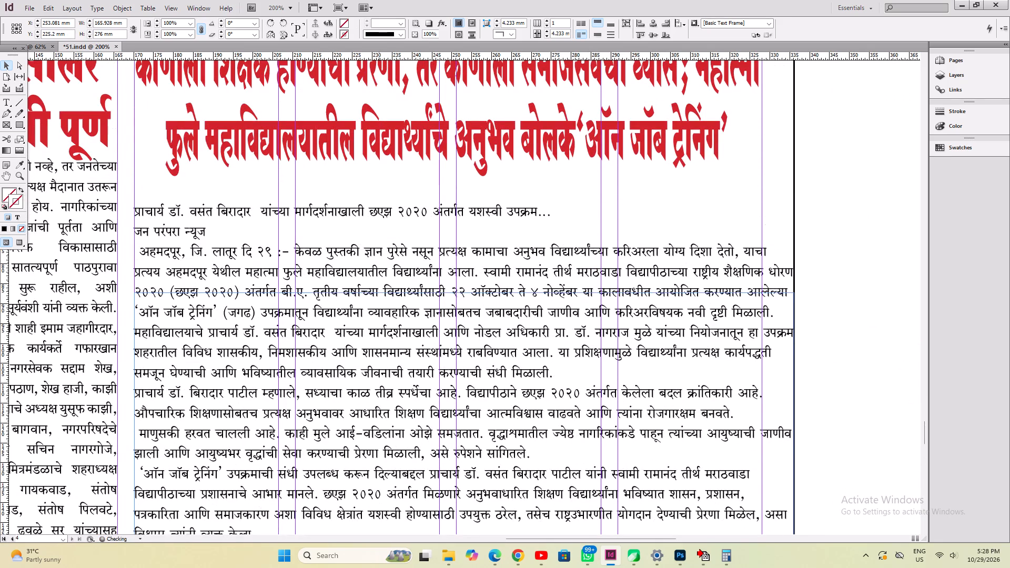
Delete the three trailing dots from the body text's first line, ending in उपक्रम.
{"action": "left_click", "coordinate": [4, 103]}
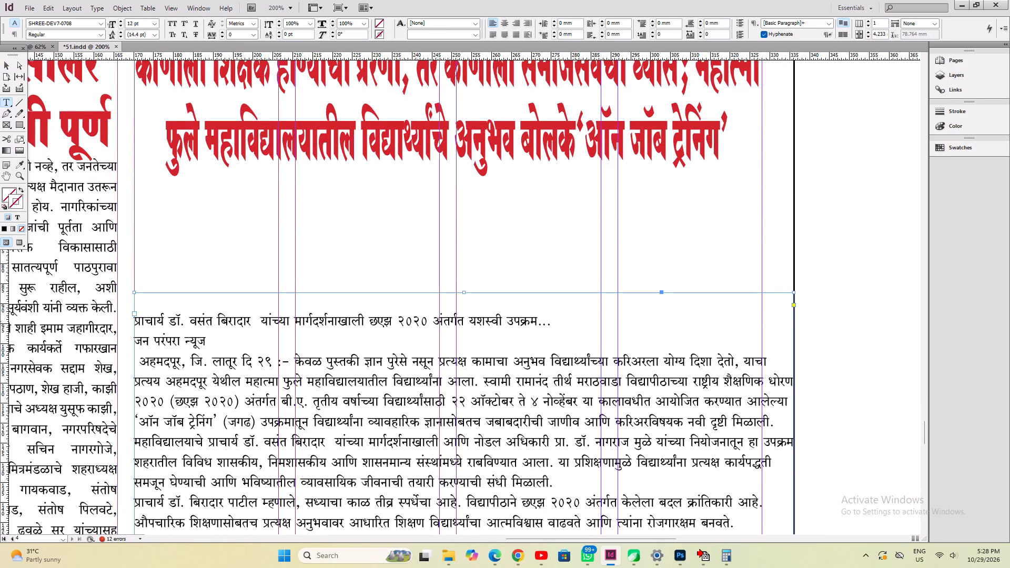
{"action": "left_click", "coordinate": [543, 321]}
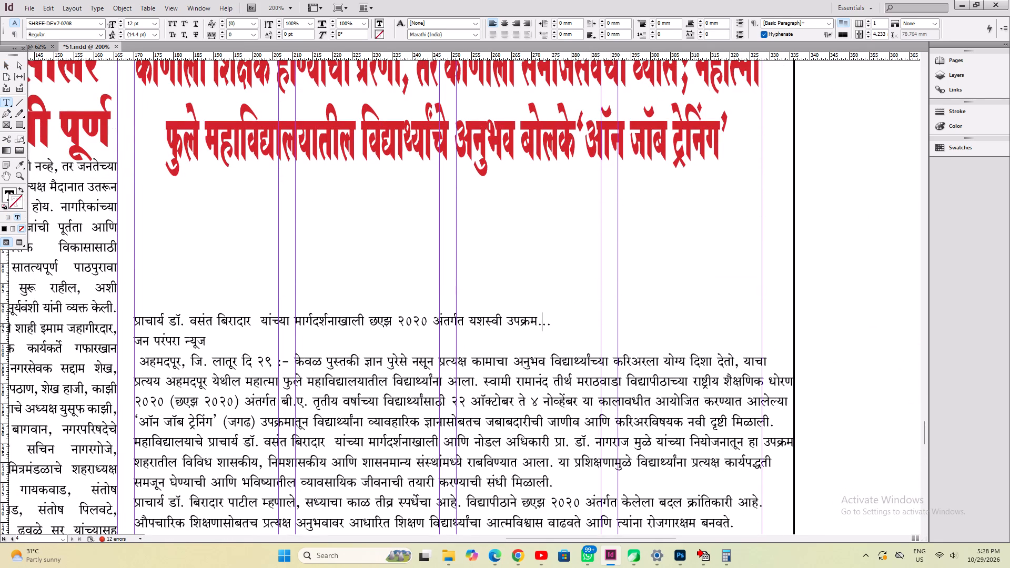
{"action": "key", "text": "End"}
{"action": "key", "text": "BackSpace"}
{"action": "key", "text": "BackSpace"}
{"action": "key", "text": "BackSpace"}
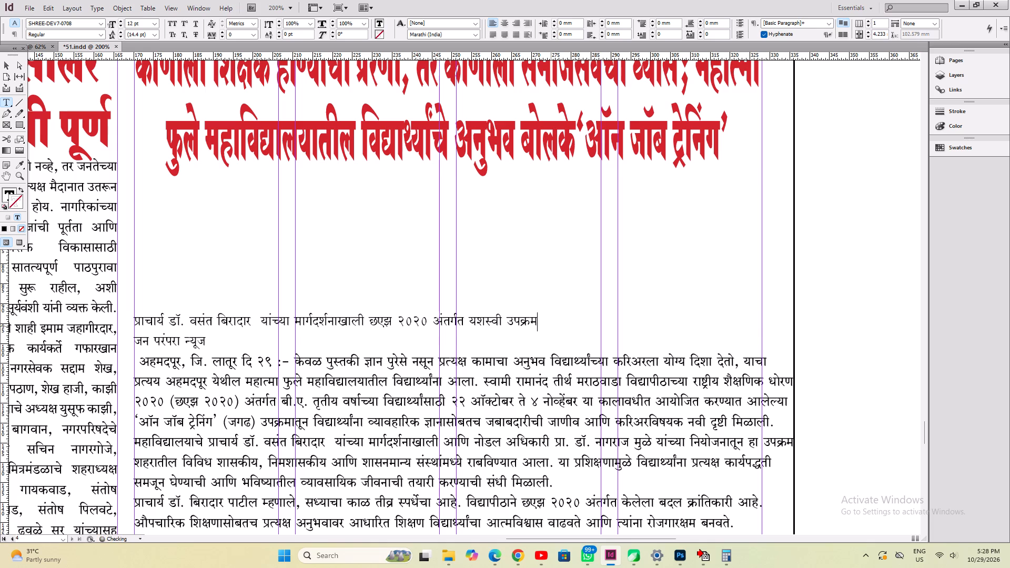
Move the body text's first line into a new four-column-wide text frame directly below the headline as the subheading.
{"action": "key", "text": "shift+Up"}
{"action": "key", "text": "ctrl+x"}
{"action": "left_click_drag", "start_coordinate": [135, 189], "coordinate": [136, 189]}
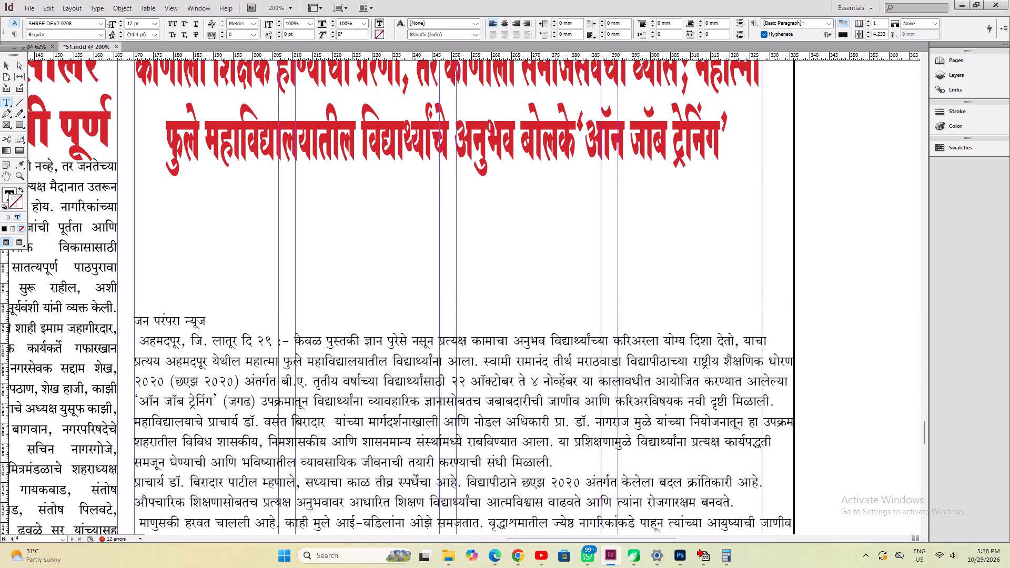
{"action": "left_click_drag", "start_coordinate": [136, 189], "coordinate": [763, 232]}
{"action": "key", "text": "ctrl+v"}
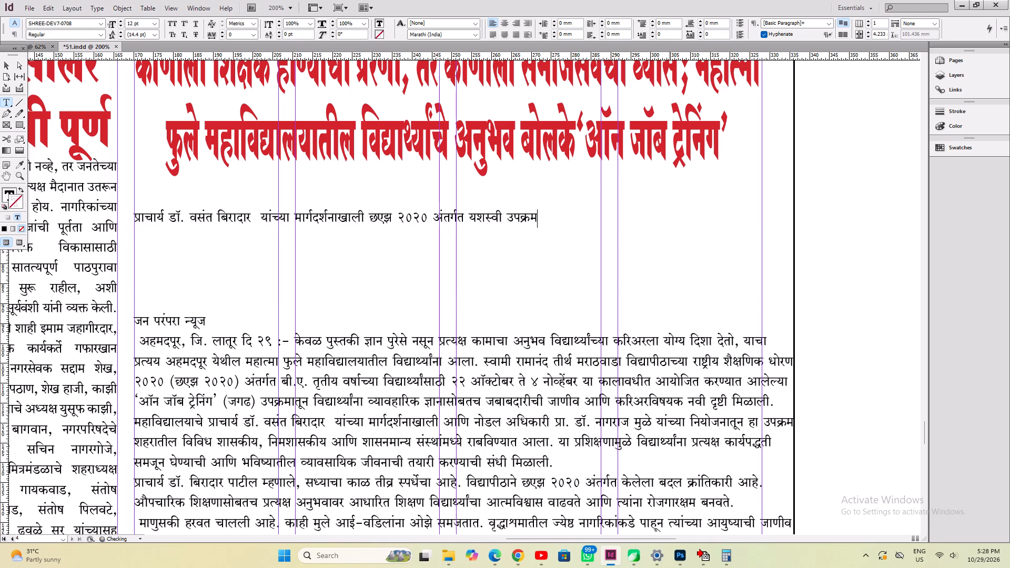
Set the garbled word छएझ in the subheading in Times New Roman at 10 pt.
{"action": "left_click", "coordinate": [337, 225]}
{"action": "left_click_drag", "start_coordinate": [370, 219], "coordinate": [388, 219]}
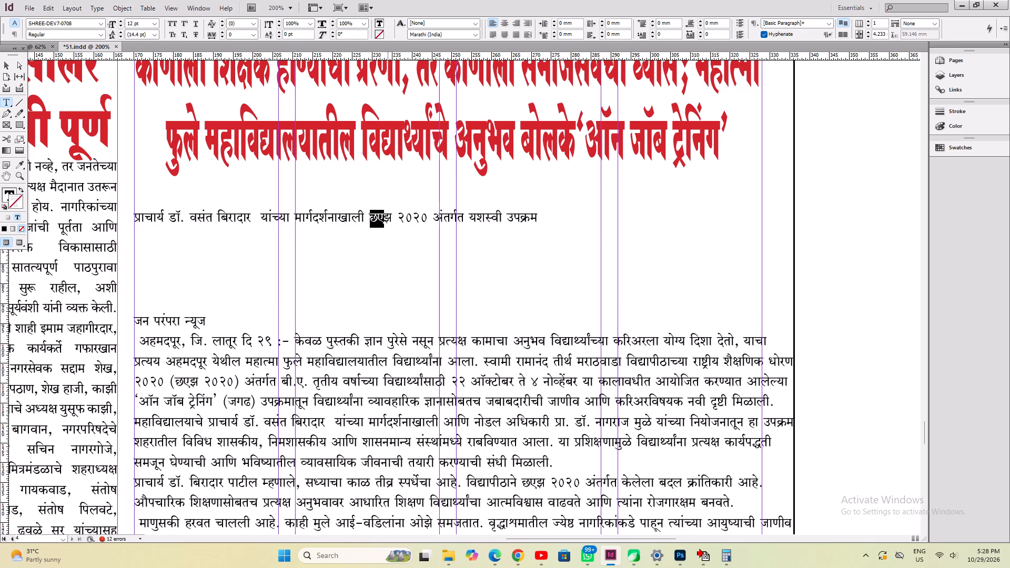
{"action": "left_click_drag", "start_coordinate": [388, 219], "coordinate": [392, 220]}
{"action": "key", "text": "ctrl+t"}
{"action": "key", "text": "t"}
{"action": "key", "text": "Return"}
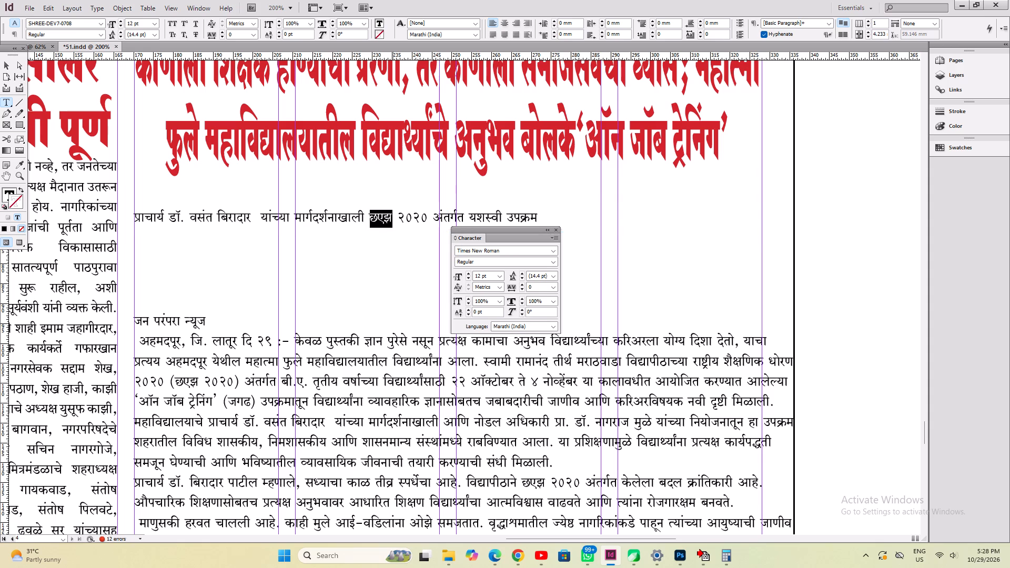
{"action": "key", "text": "ctrl+shift+comma"}
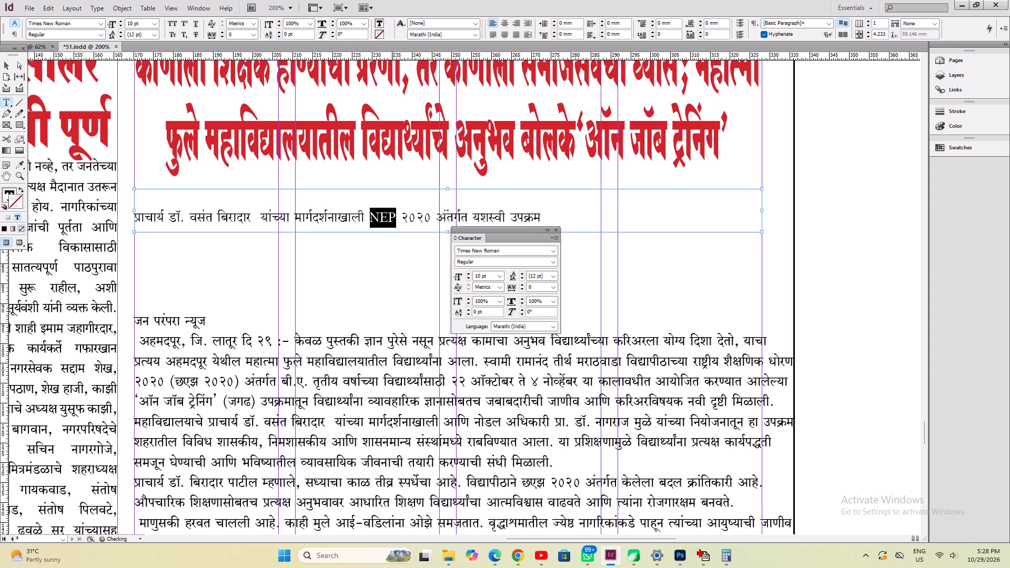
{"action": "left_click", "coordinate": [552, 231]}
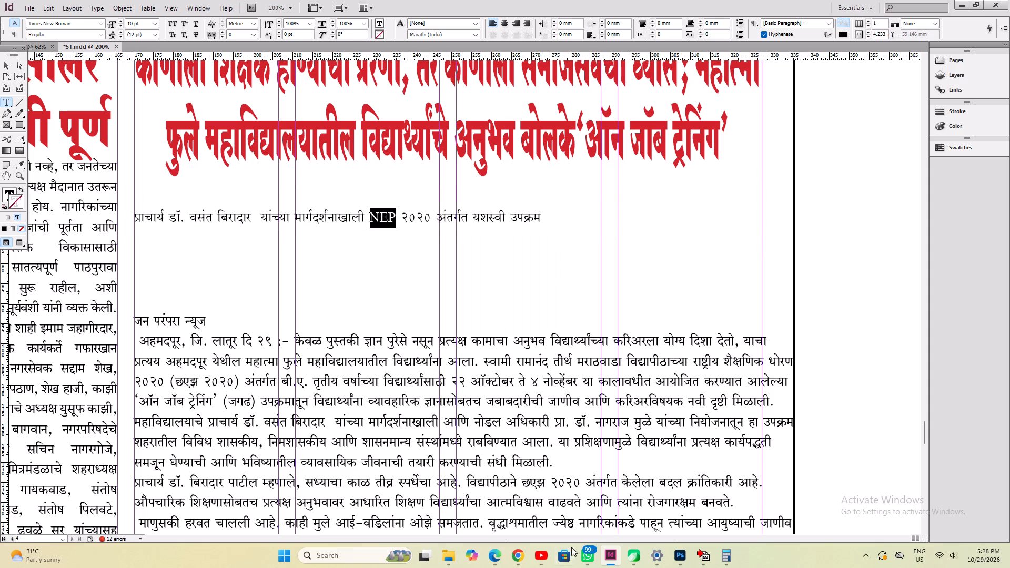
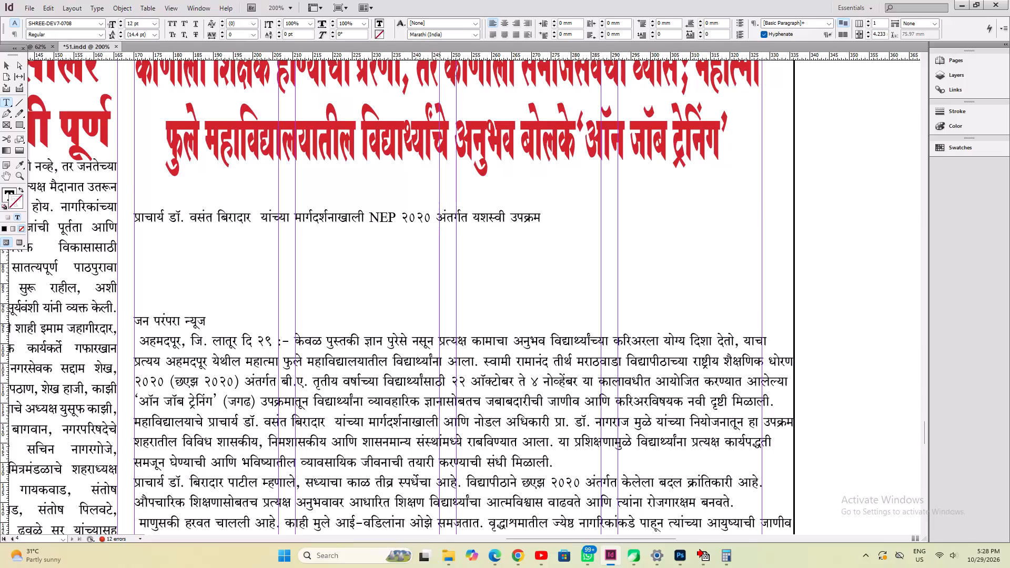
Delete the empty line above the subheading text so it starts at the top of its frame.
{"action": "key", "text": "ctrl+a"}
{"action": "left_click", "coordinate": [153, 220]}
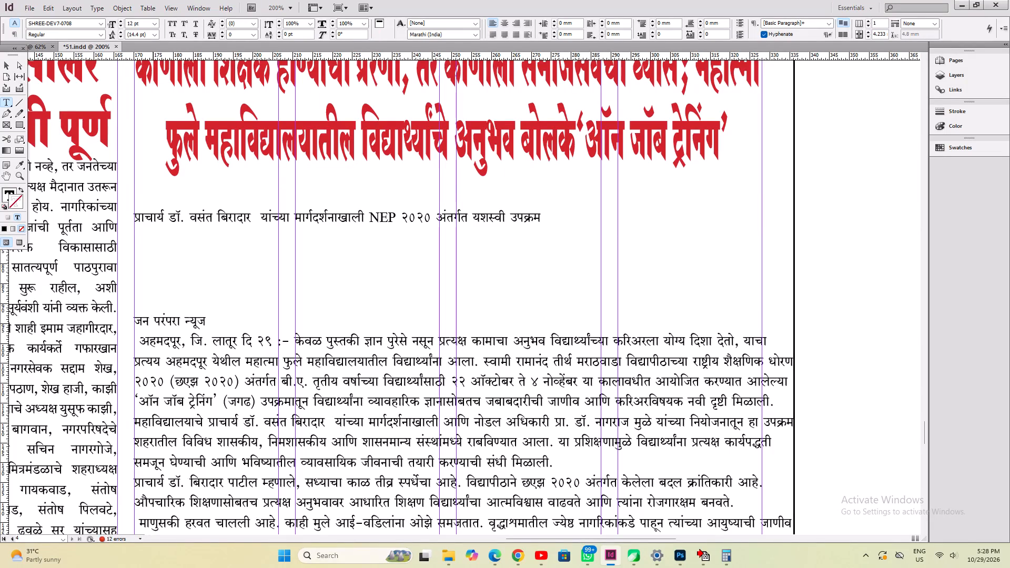
{"action": "key", "text": "Home"}
{"action": "key", "text": "BackSpace"}
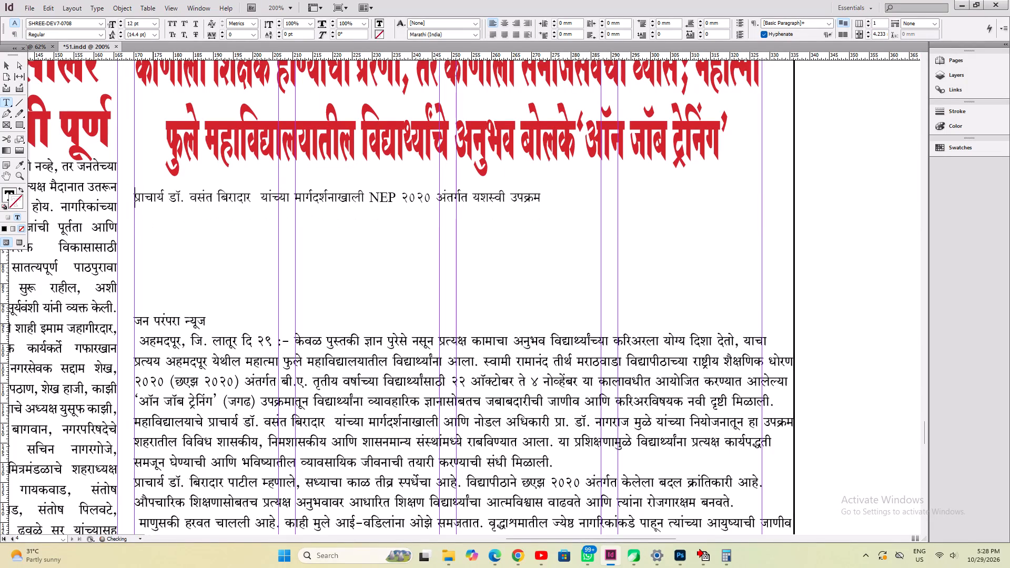
Save the 51.indd document with the whole of page 04 in view.
{"action": "key", "text": "ctrl+a"}
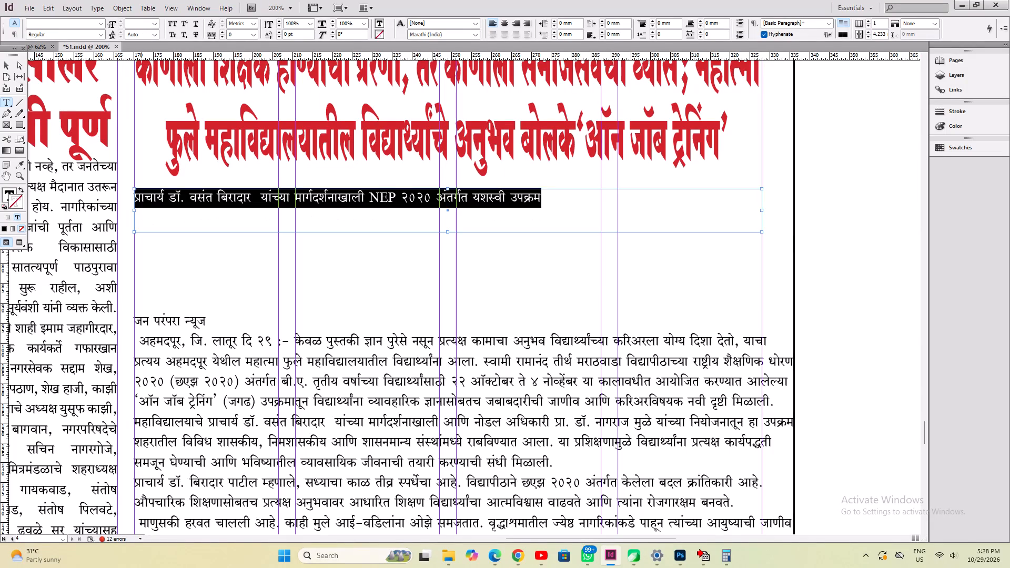
{"action": "key", "text": "ctrl+0"}
{"action": "key", "text": "ctrl+s"}
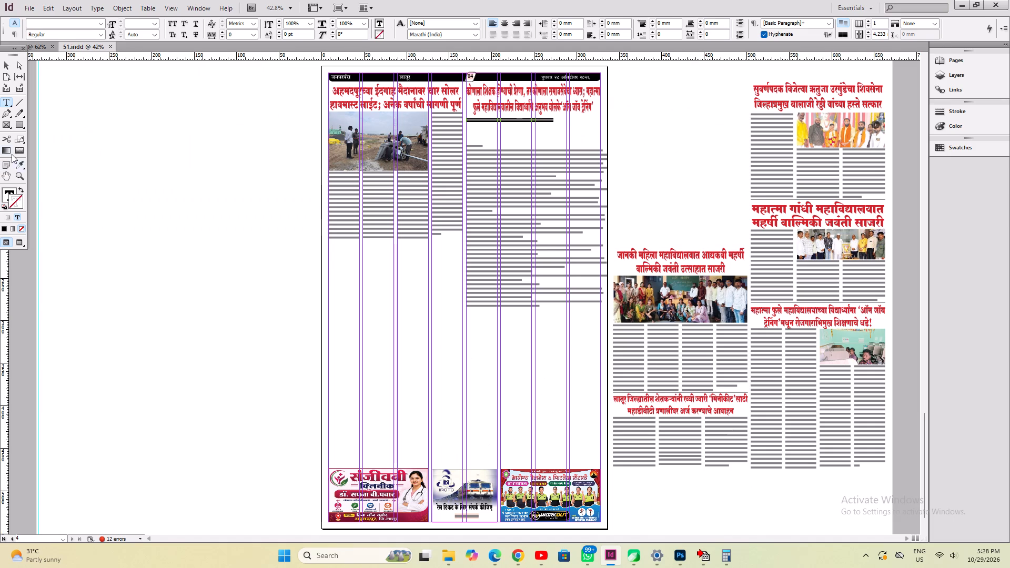
Copy the red headline formatting of the pasteboard मिनीकीट article onto the page 04 subheading and fit its frame to the text.
{"action": "left_click", "coordinate": [17, 161]}
{"action": "left_click", "coordinate": [659, 397]}
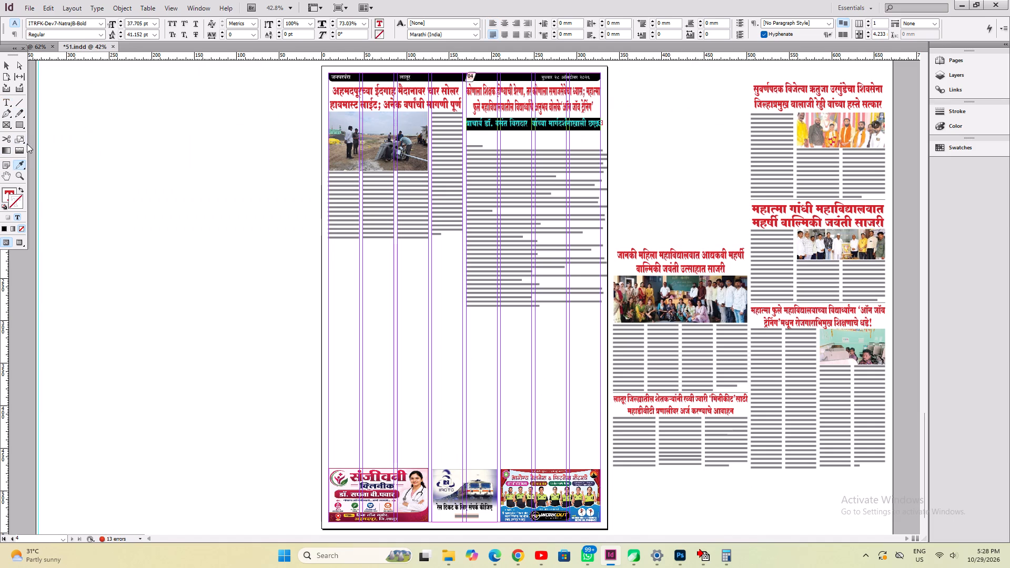
{"action": "key", "text": "ctrl+alt+c"}
{"action": "left_click", "coordinate": [4, 101]}
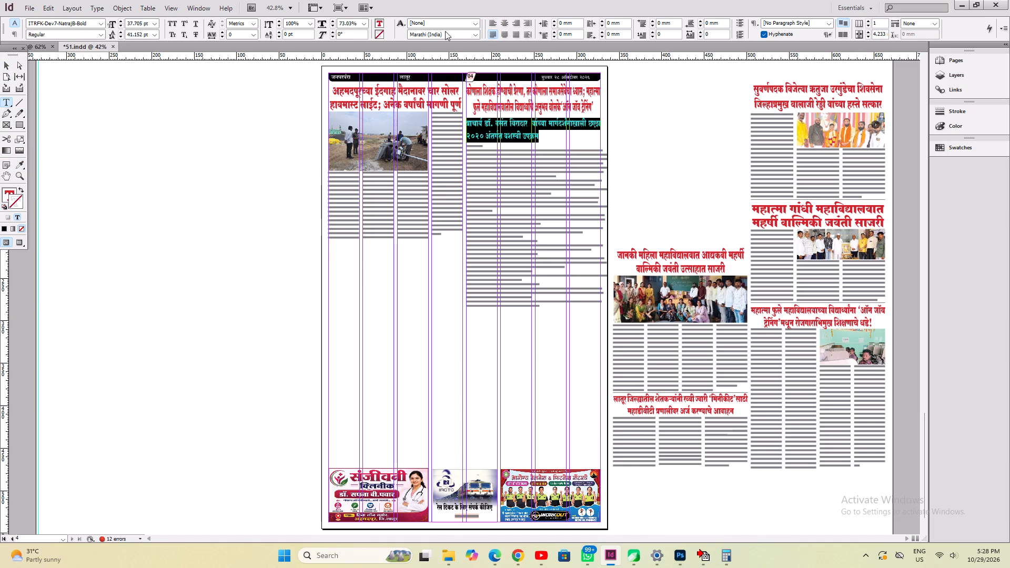
Set the horizontal scale of the subheading text to 40%.
{"action": "double_click", "coordinate": [350, 25]}
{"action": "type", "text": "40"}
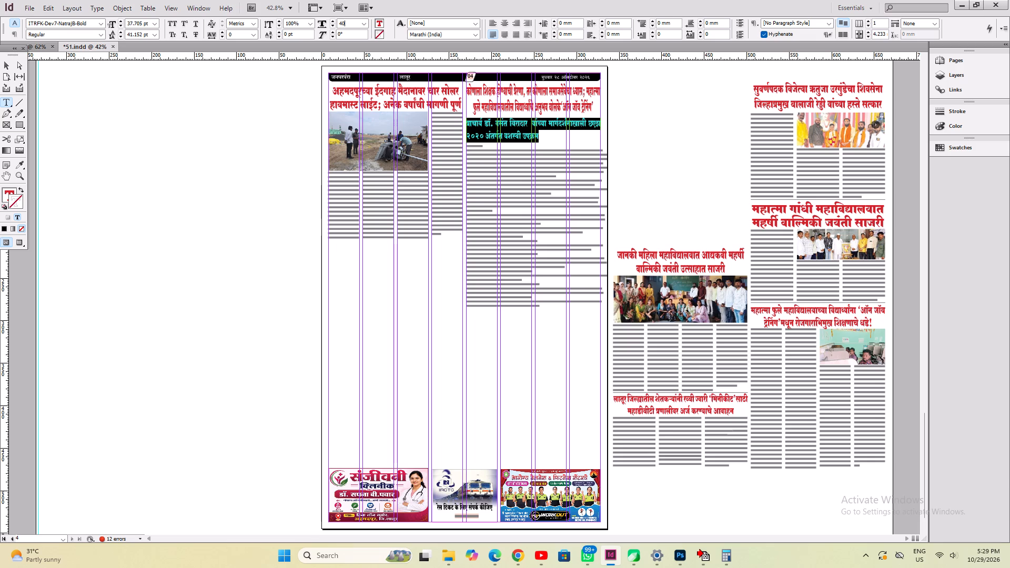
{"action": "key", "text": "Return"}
Select एझ २०२० in the subheading and show the hidden background apps in the system tray.
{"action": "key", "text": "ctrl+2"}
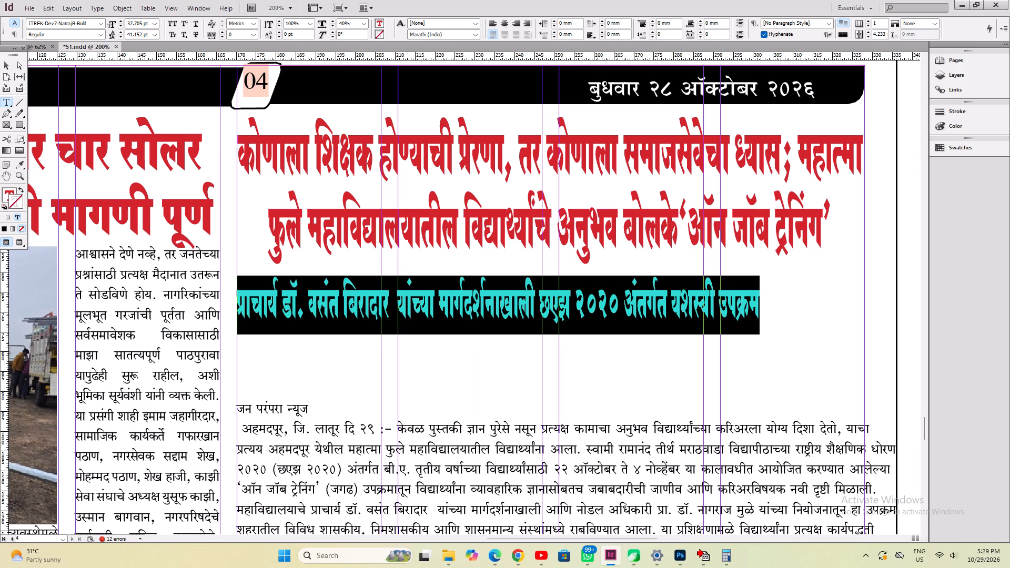
{"action": "left_click", "coordinate": [603, 298]}
{"action": "left_click_drag", "start_coordinate": [619, 307], "coordinate": [607, 309]}
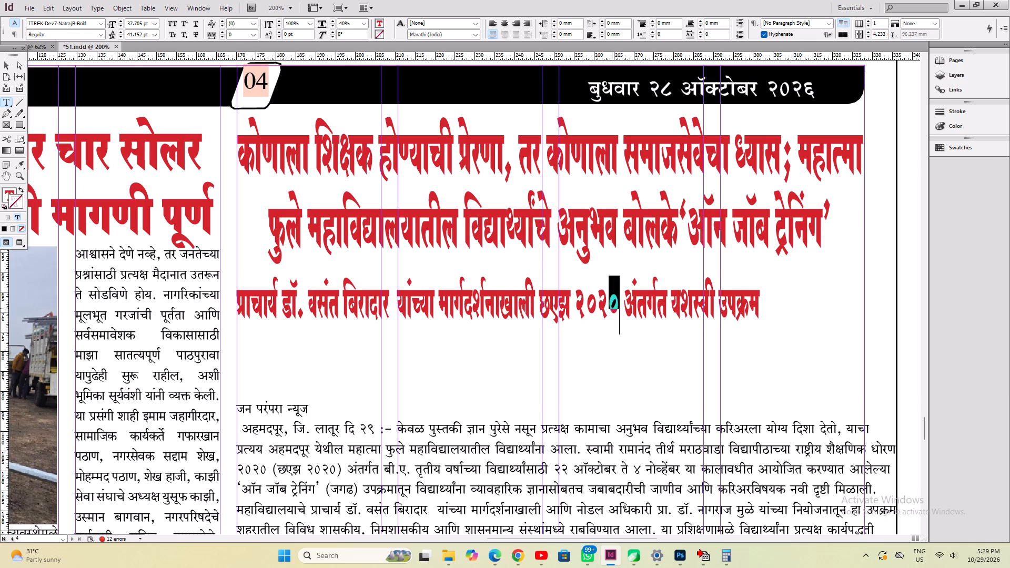
{"action": "left_click_drag", "start_coordinate": [607, 309], "coordinate": [549, 312]}
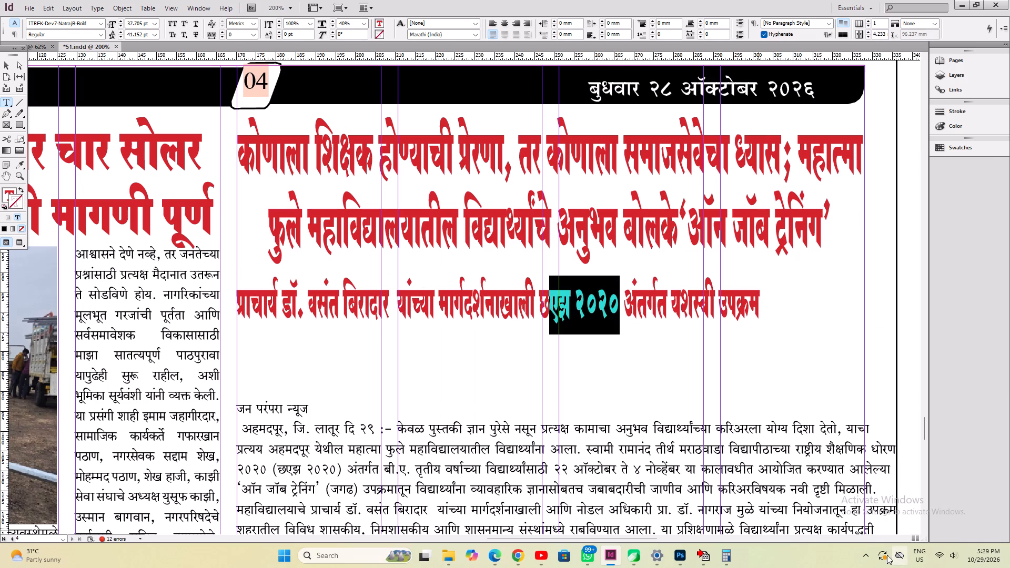
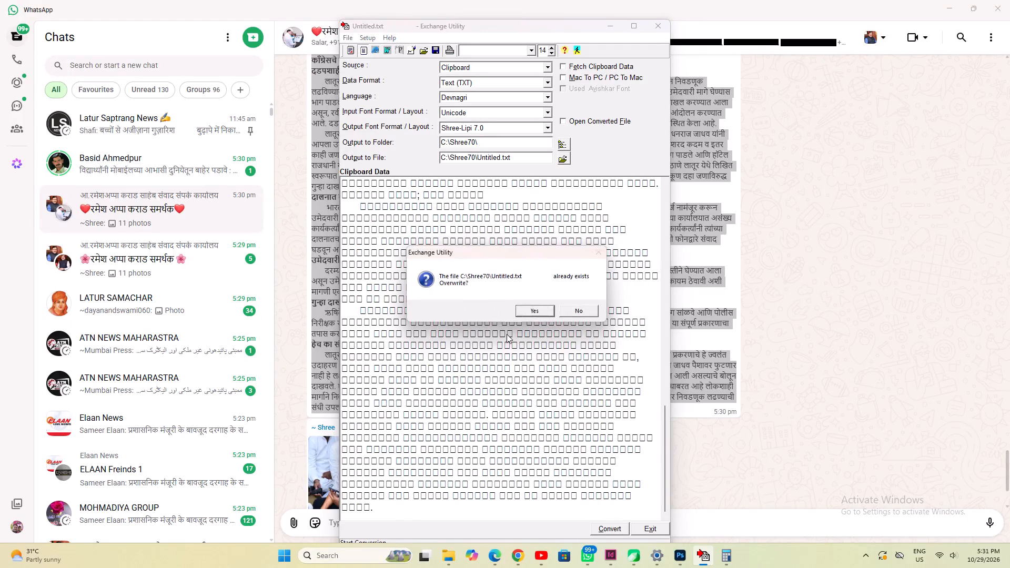
Convert the copied Unicode Devanagari text to Shree-Lipi 7.0, overwriting the existing Untitled.txt, and decline the follow-up prompt.
{"action": "left_click", "coordinate": [529, 309]}
{"action": "left_click", "coordinate": [582, 310]}
Switch to InDesign and go to page 1 of the 51.indd document.
{"action": "left_click", "coordinate": [618, 562]}
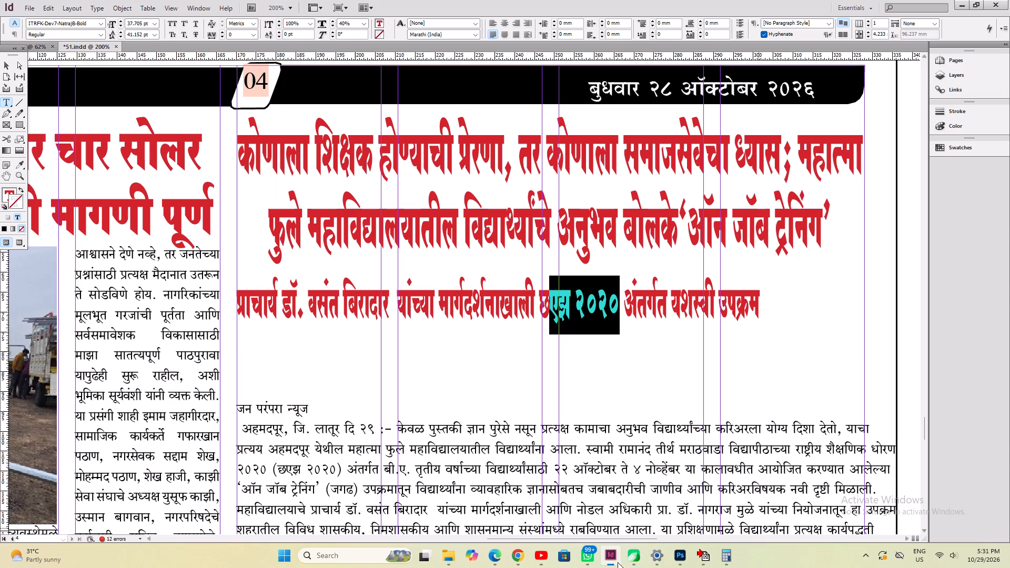
{"action": "key", "text": "ctrl+0"}
{"action": "scroll", "coordinate": [51, 300], "scroll_direction": "up", "scroll_amount": 2}
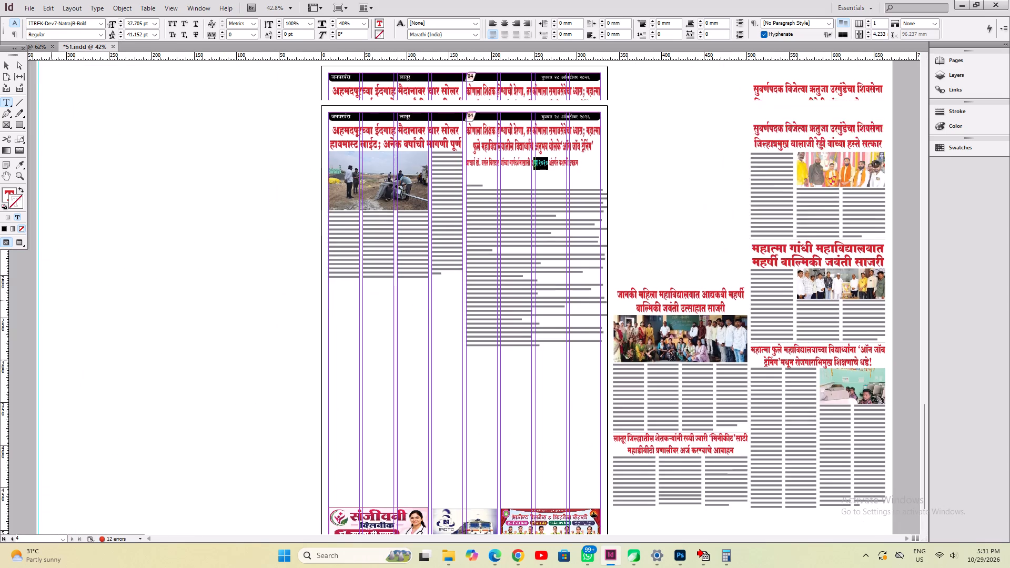
{"action": "scroll", "coordinate": [51, 300], "scroll_direction": "up", "scroll_amount": 20}
{"action": "scroll", "coordinate": [51, 300], "scroll_direction": "up", "scroll_amount": 20}
{"action": "scroll", "coordinate": [51, 300], "scroll_direction": "up", "scroll_amount": 9}
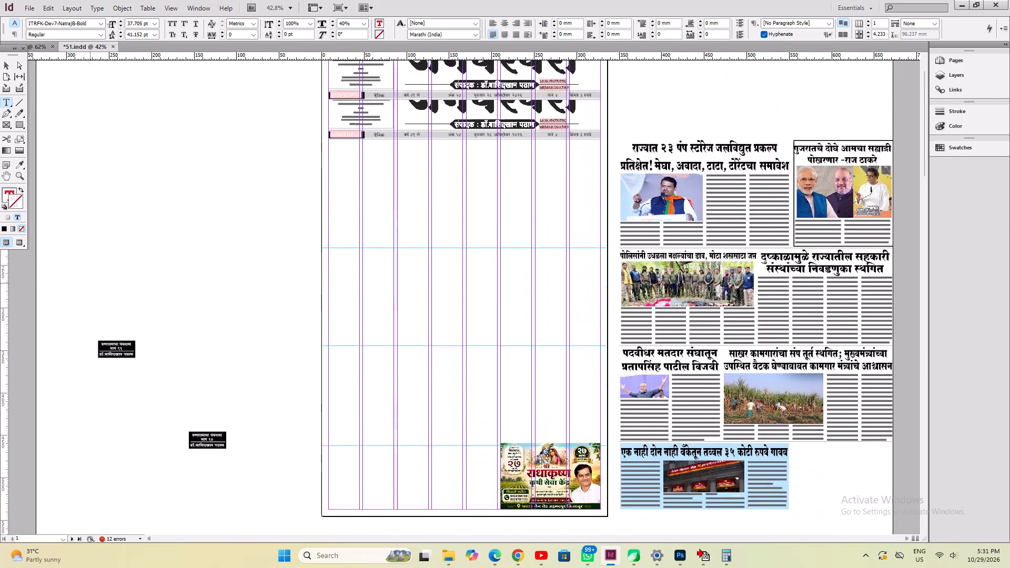
{"action": "scroll", "coordinate": [90, 283], "scroll_direction": "up", "scroll_amount": 4}
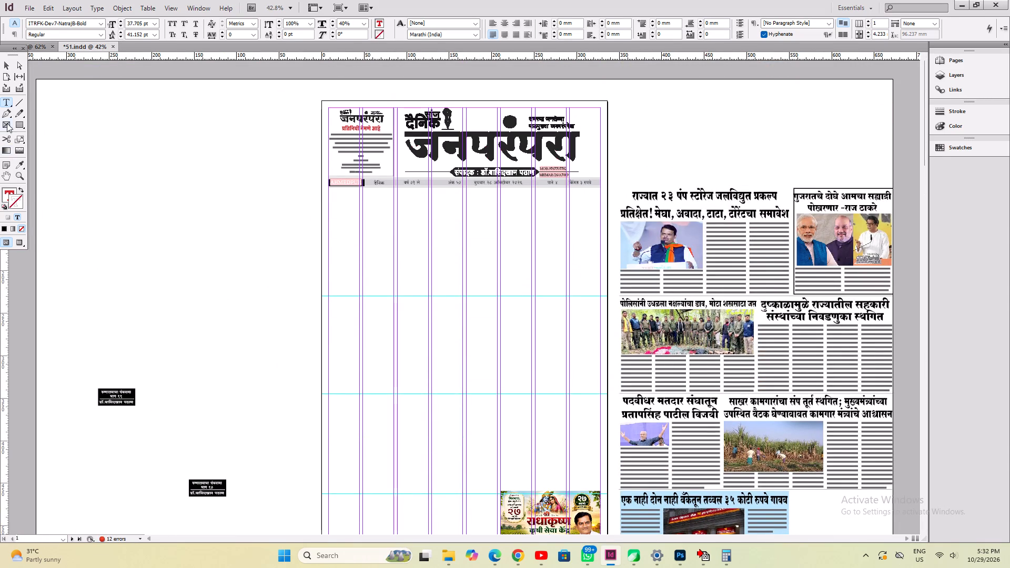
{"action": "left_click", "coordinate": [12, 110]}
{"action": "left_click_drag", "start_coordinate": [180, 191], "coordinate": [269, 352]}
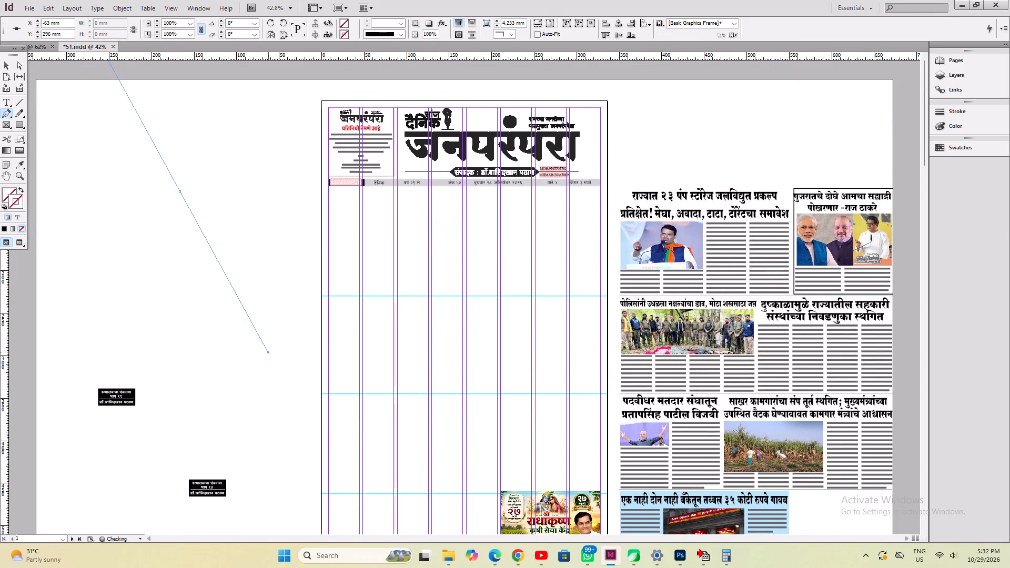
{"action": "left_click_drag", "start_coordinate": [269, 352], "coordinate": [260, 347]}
Draw a text frame about 125 mm wide and 204 mm high on the empty pasteboard beside page 1, opposite the stored articles.
{"action": "left_click", "coordinate": [11, 102]}
{"action": "left_click_drag", "start_coordinate": [187, 159], "coordinate": [296, 338]}
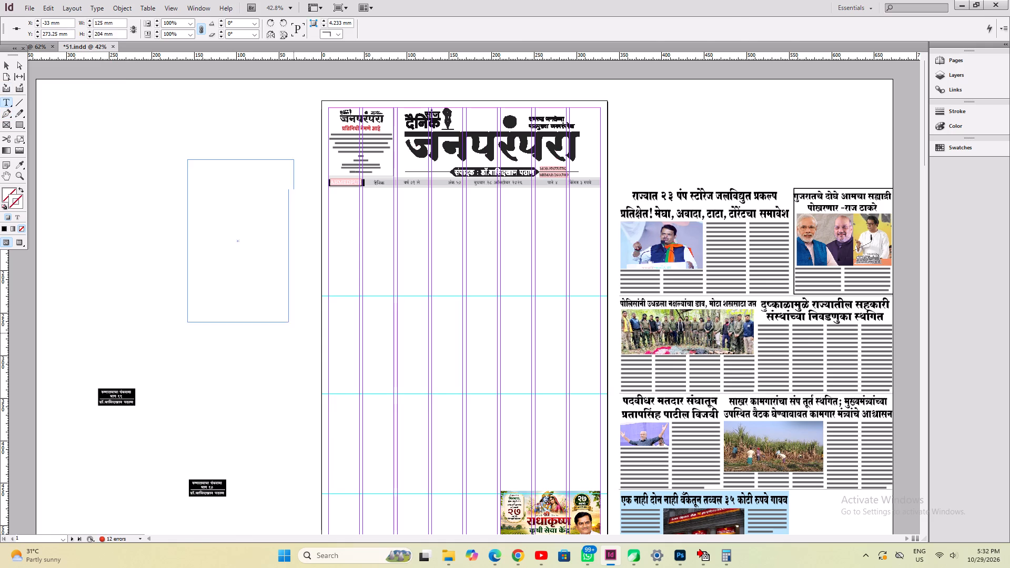
Paste the copied news article into a new text frame about 136 by 231 mm on the pasteboard beside page one and save.
{"action": "left_click_drag", "start_coordinate": [296, 338], "coordinate": [303, 356]}
{"action": "key", "text": "ctrl+v"}
{"action": "key", "text": "ctrl+s"}
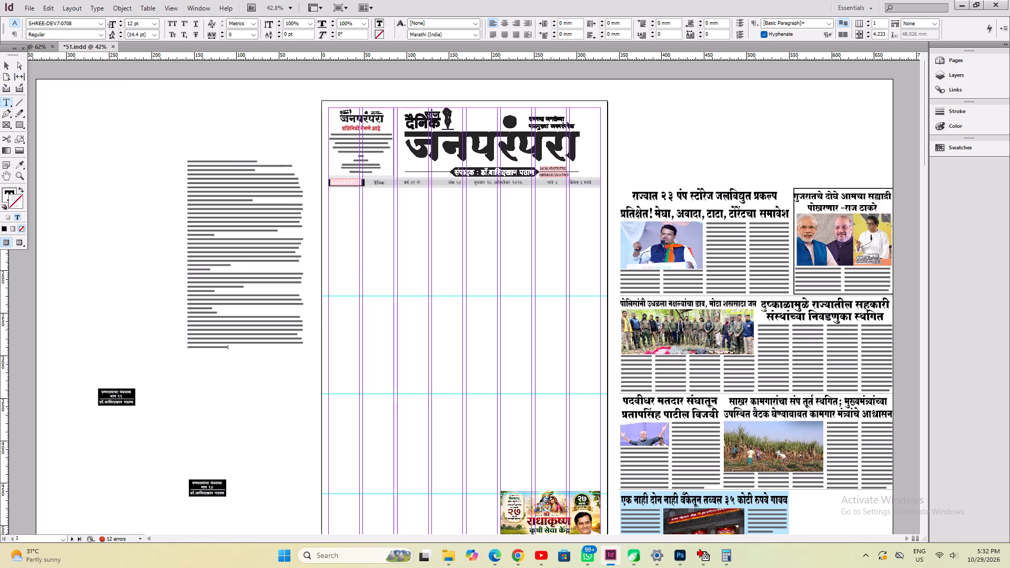
Move the two-line pumped-storage headline under page one's date bar and resize its frame to three columns, about 117 by 102 mm.
{"action": "left_click", "coordinate": [6, 67]}
{"action": "left_click_drag", "start_coordinate": [685, 212], "coordinate": [398, 212]}
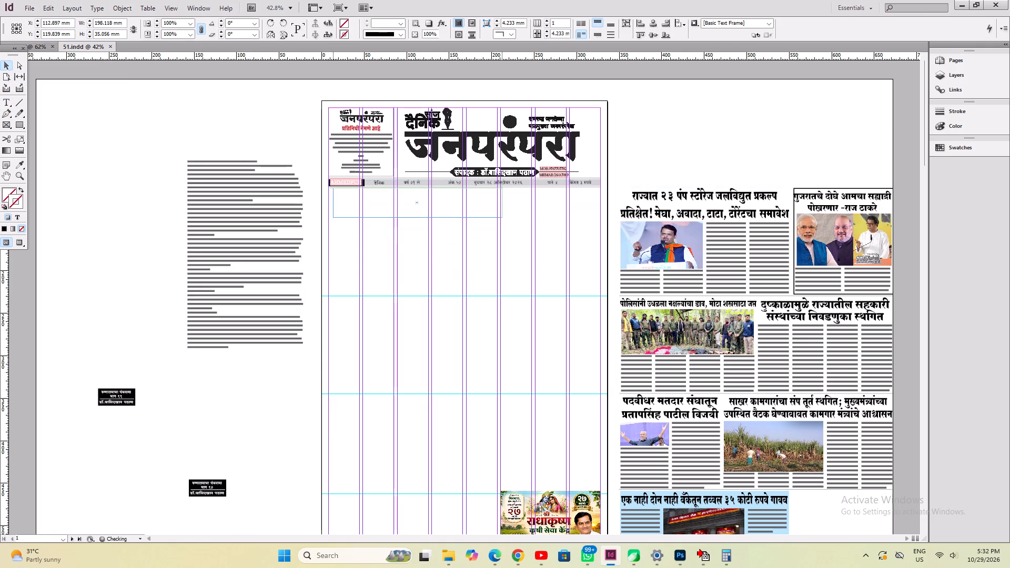
{"action": "left_click_drag", "start_coordinate": [398, 212], "coordinate": [393, 216]}
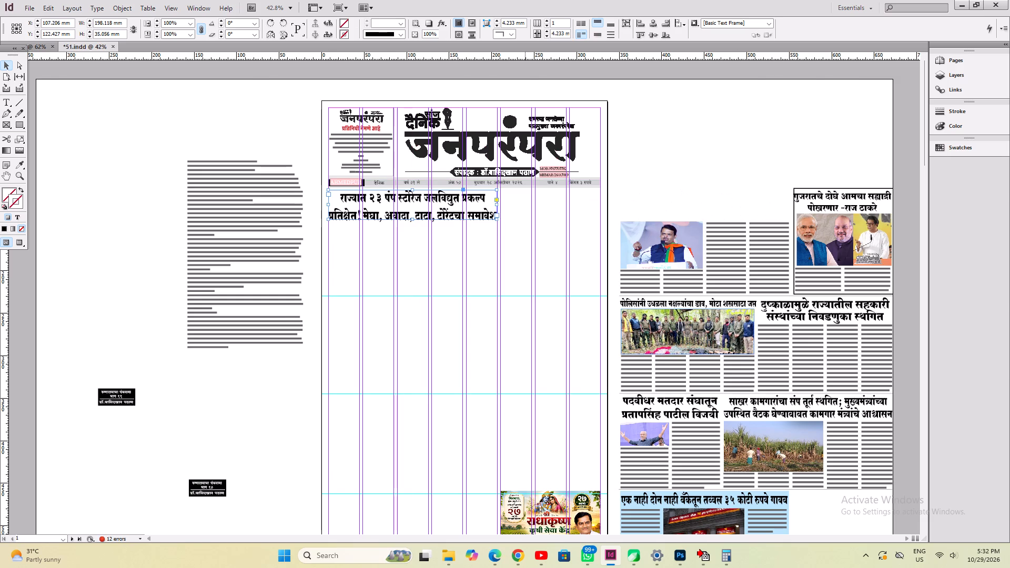
{"action": "key", "text": "ctrl+1"}
{"action": "left_click_drag", "start_coordinate": [660, 333], "coordinate": [473, 463]}
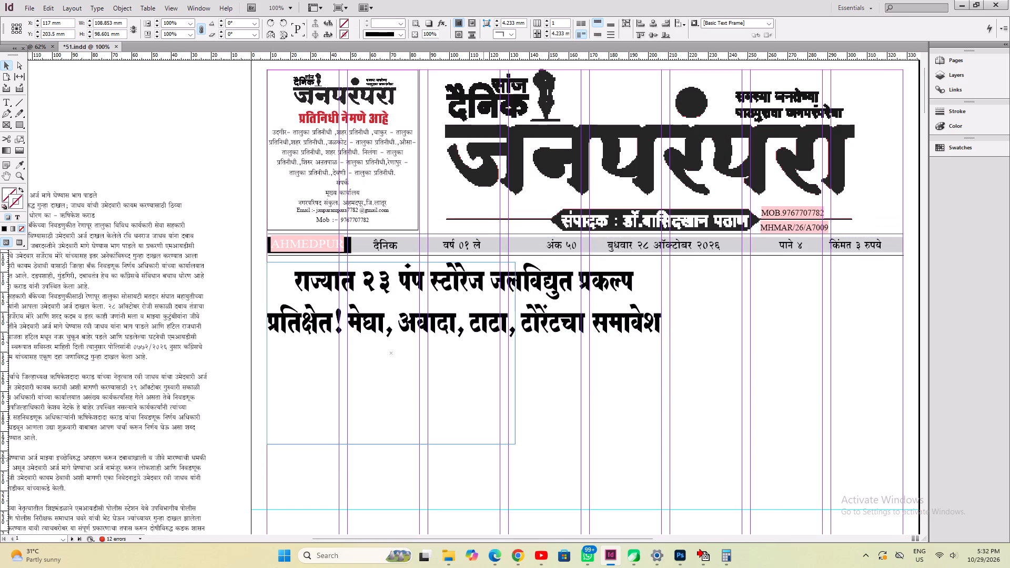
{"action": "left_click_drag", "start_coordinate": [473, 463], "coordinate": [498, 465]}
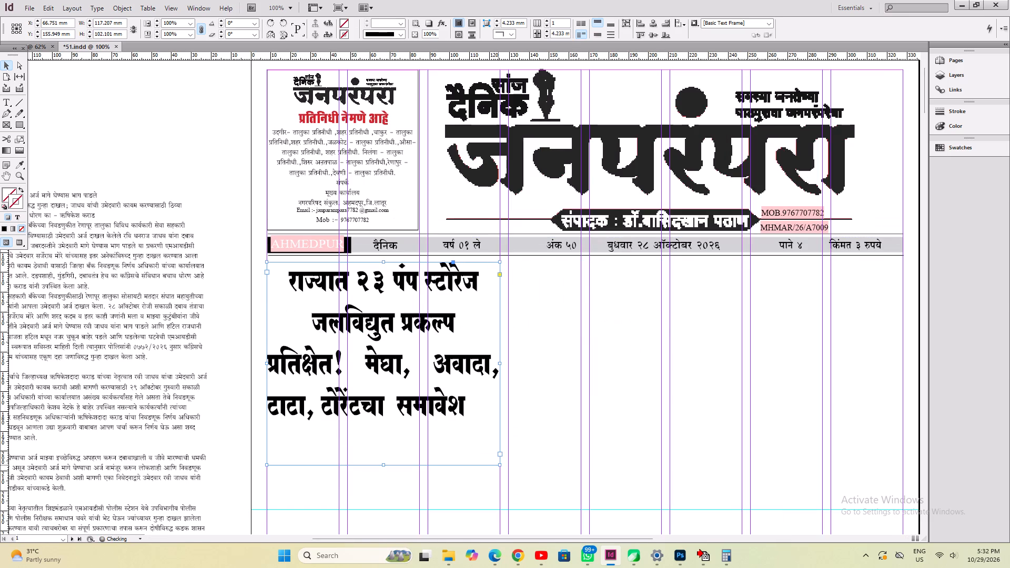
Cut the opening line of the pasteboard article and paste it unformatted over the old headline text, keeping the headline style.
{"action": "key", "text": "ctrl+1"}
{"action": "left_click", "coordinate": [511, 366]}
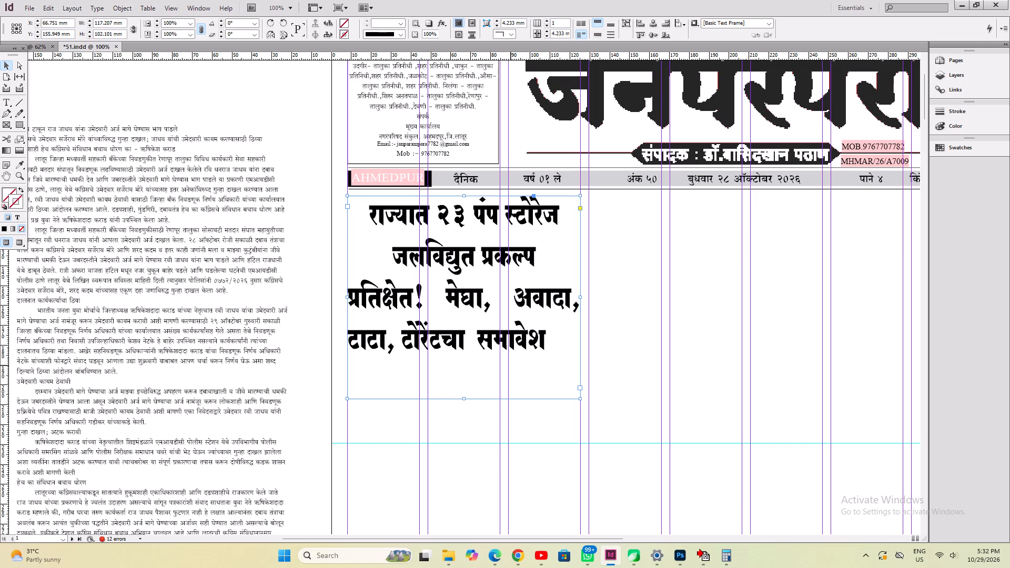
{"action": "key", "text": "alt+c"}
{"action": "key", "text": "space"}
{"action": "key", "text": "space"}
{"action": "key", "text": "space"}
{"action": "left_click_drag", "start_coordinate": [265, 379], "coordinate": [592, 466]}
{"action": "left_click", "coordinate": [399, 384]}
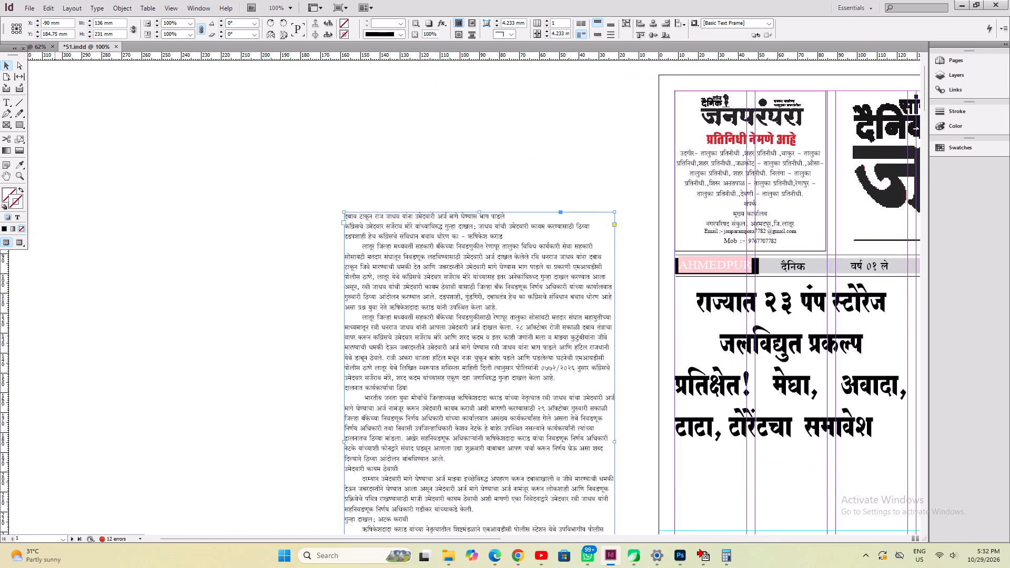
{"action": "left_click", "coordinate": [9, 99]}
{"action": "left_click_drag", "start_coordinate": [525, 217], "coordinate": [372, 195]}
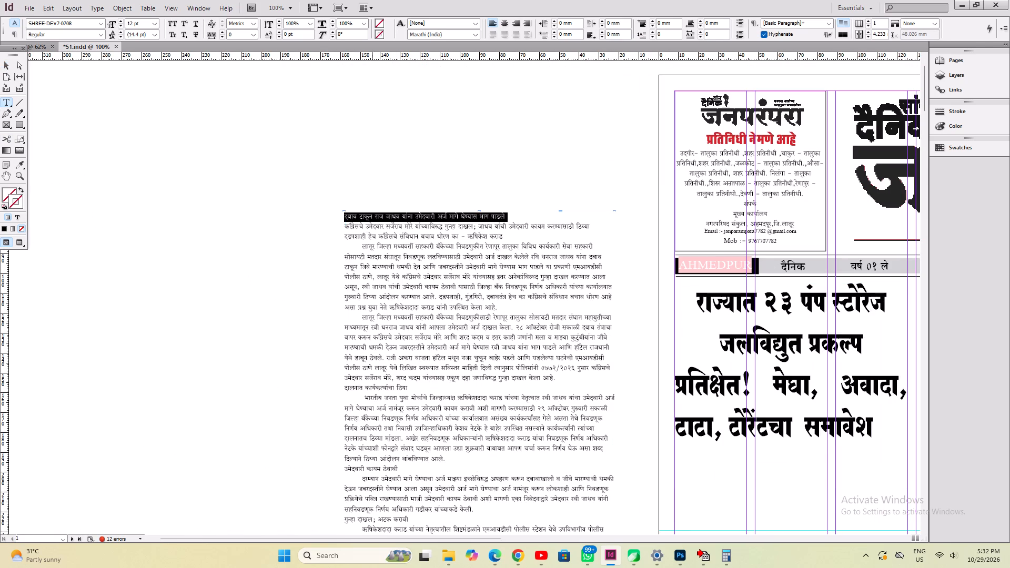
{"action": "left_click_drag", "start_coordinate": [372, 195], "coordinate": [249, 185]}
{"action": "key", "text": "ctrl+x"}
{"action": "left_click", "coordinate": [858, 357]}
{"action": "key", "text": "ctrl+a"}
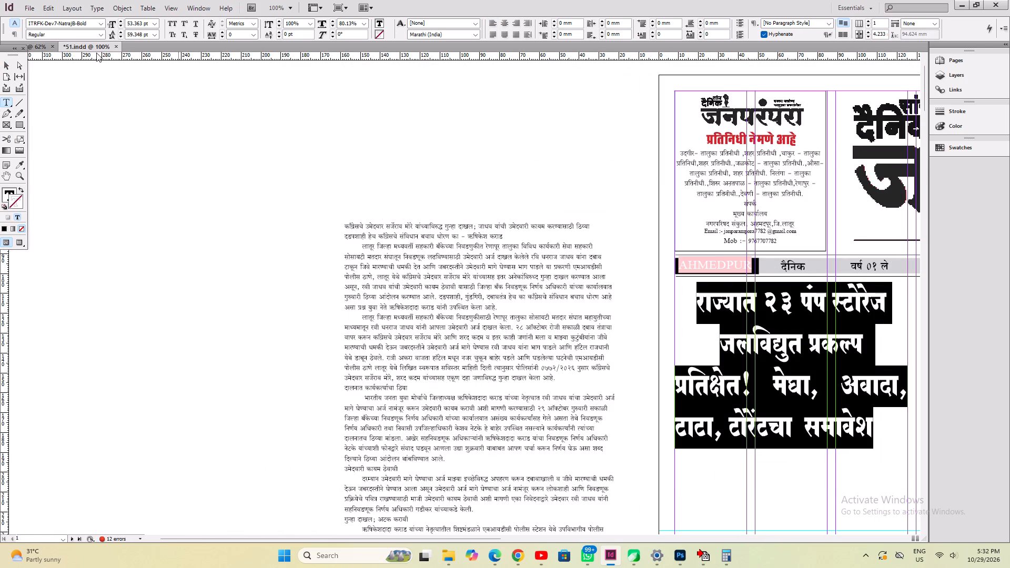
{"action": "left_click", "coordinate": [47, 8]}
{"action": "left_click", "coordinate": [97, 78]}
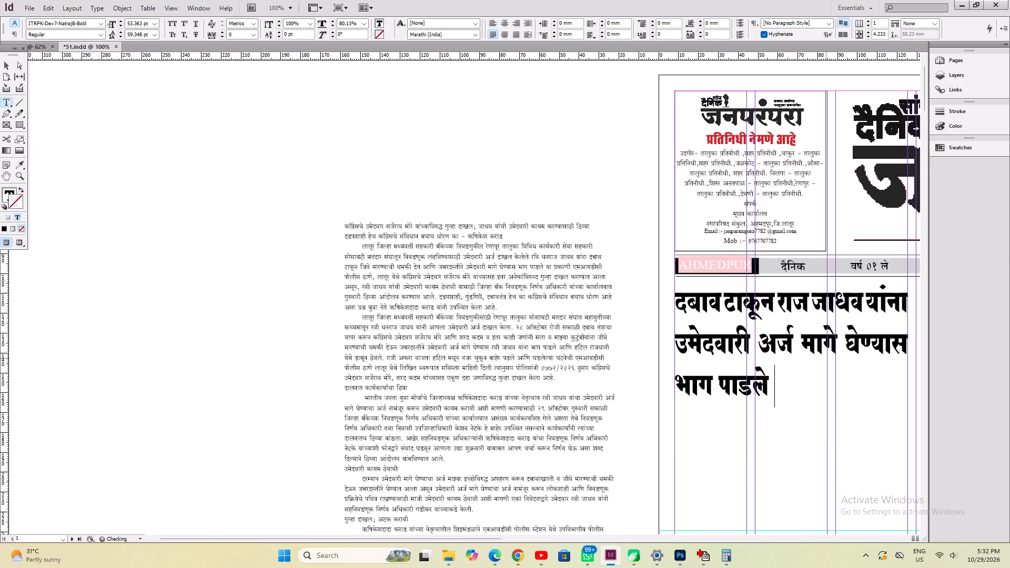
Fit the headline frame to its new text.
{"action": "key", "text": "ctrl+alt+c"}
{"action": "key", "text": "a"}
{"action": "key", "text": "ctrl+z"}
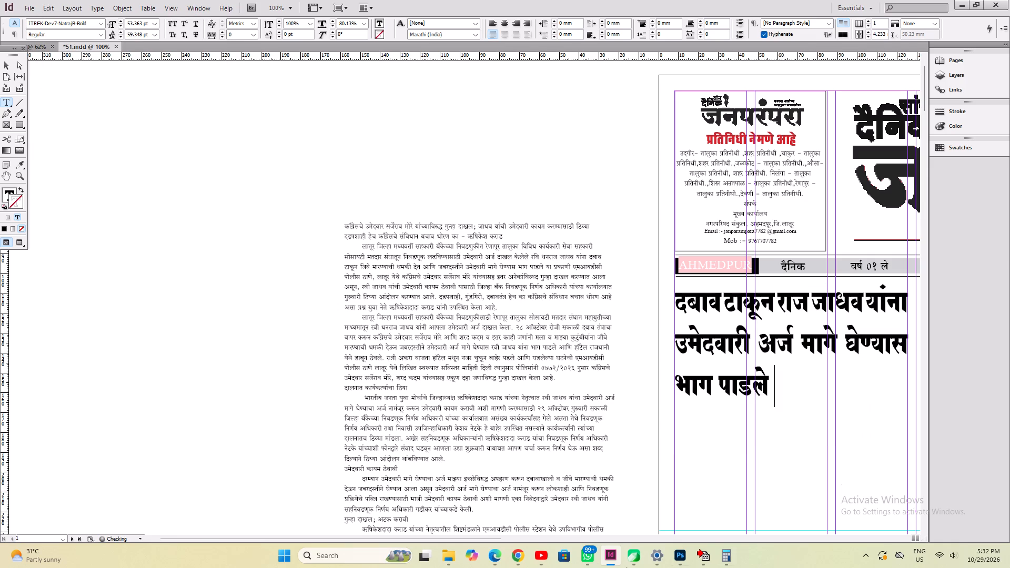
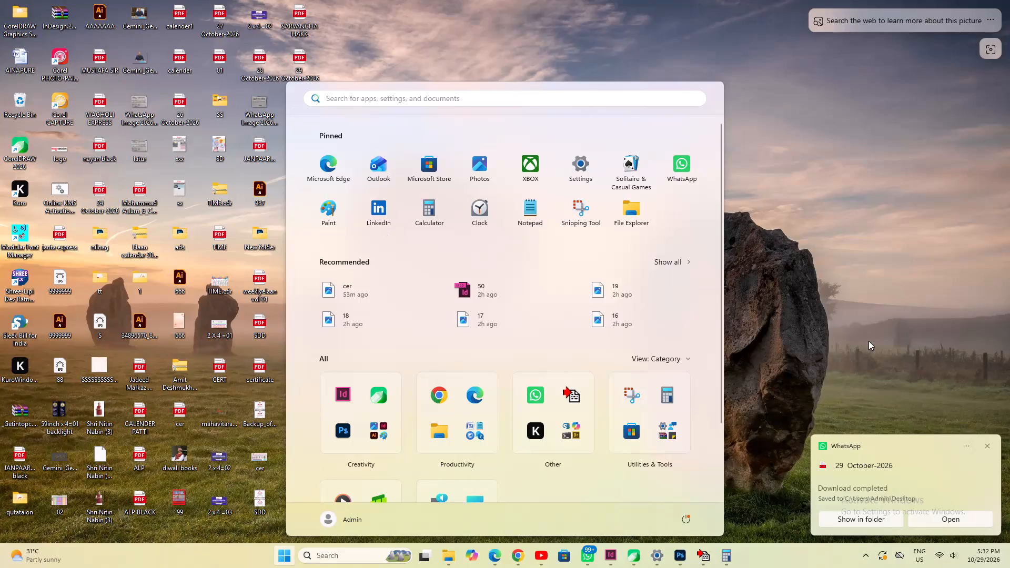
Open the 29 October-2026 PDF from the desktop and look through pages one and two of the Latur Bhukamp newspaper.
{"action": "left_click", "coordinate": [868, 340]}
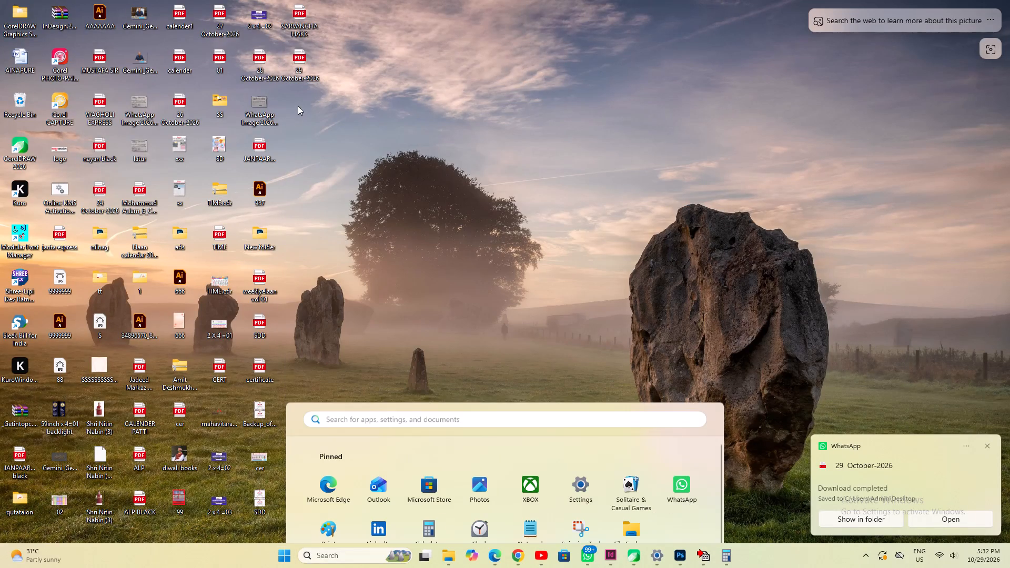
{"action": "double_click", "coordinate": [298, 58]}
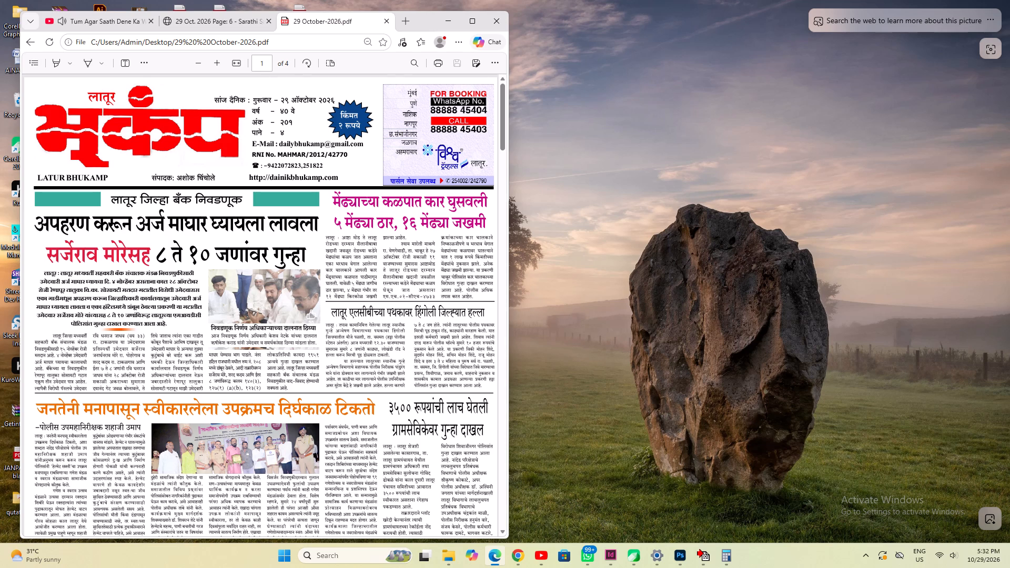
{"action": "left_click", "coordinate": [473, 21]}
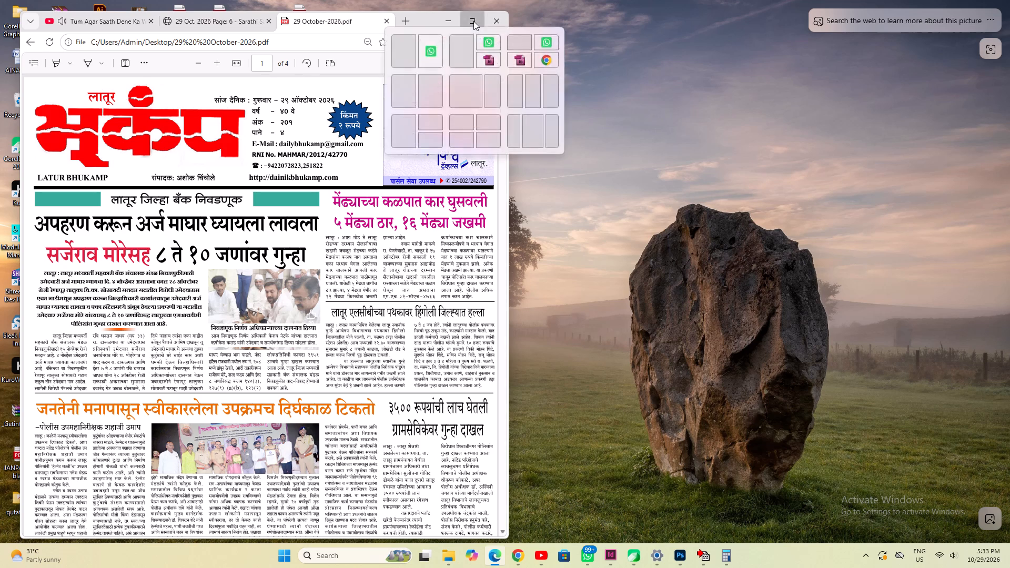
{"action": "scroll", "coordinate": [591, 352], "scroll_direction": "down", "scroll_amount": 3}
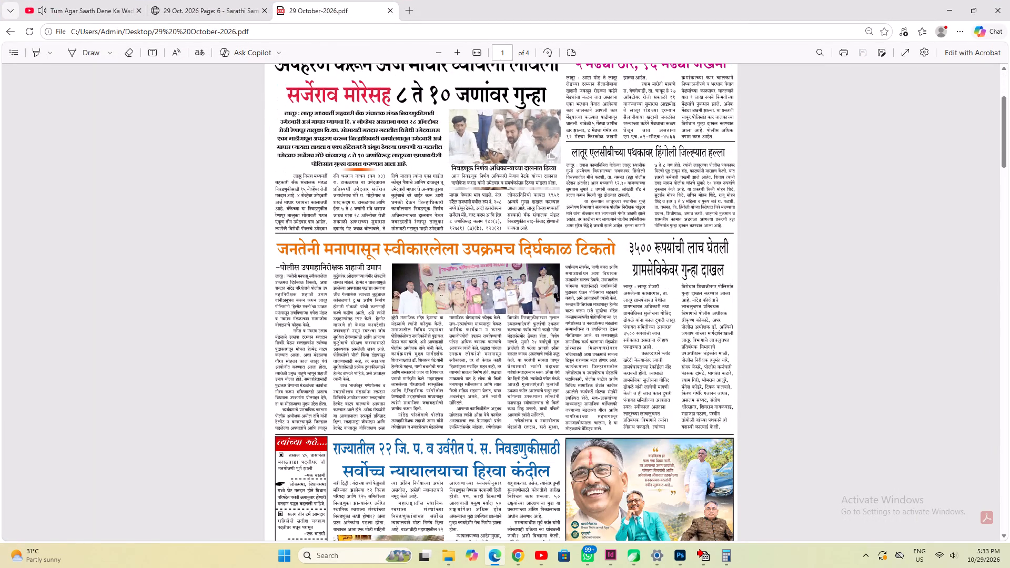
{"action": "scroll", "coordinate": [591, 352], "scroll_direction": "down", "scroll_amount": 1}
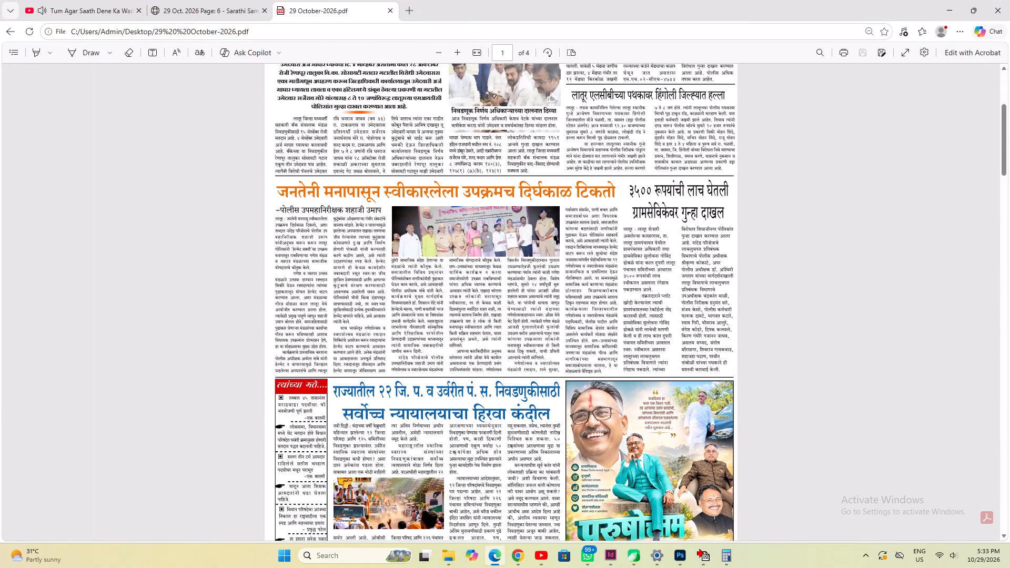
{"action": "scroll", "coordinate": [591, 352], "scroll_direction": "down", "scroll_amount": 4}
{"action": "scroll", "coordinate": [590, 352], "scroll_direction": "up", "scroll_amount": 2}
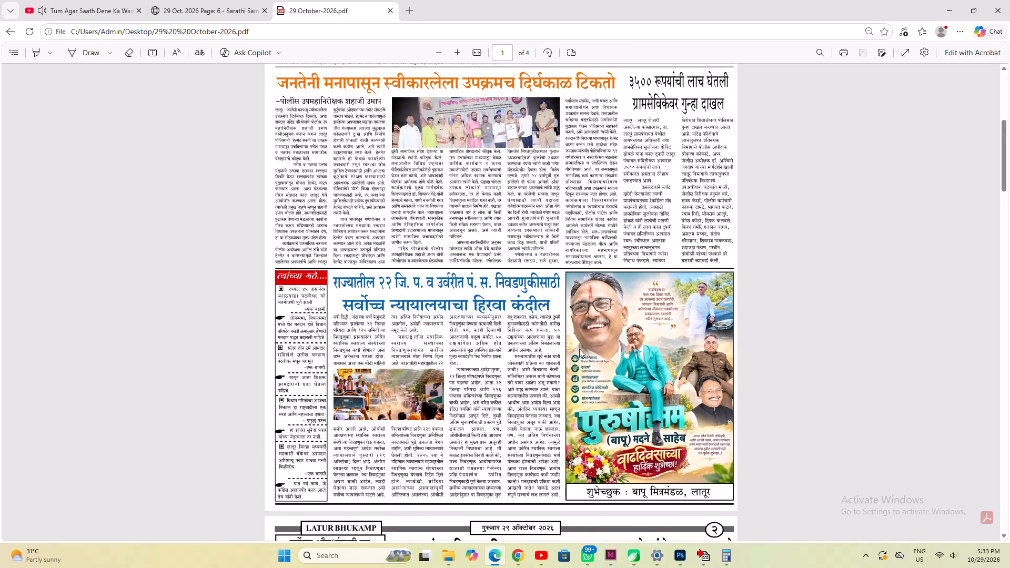
{"action": "scroll", "coordinate": [579, 349], "scroll_direction": "down", "scroll_amount": 10}
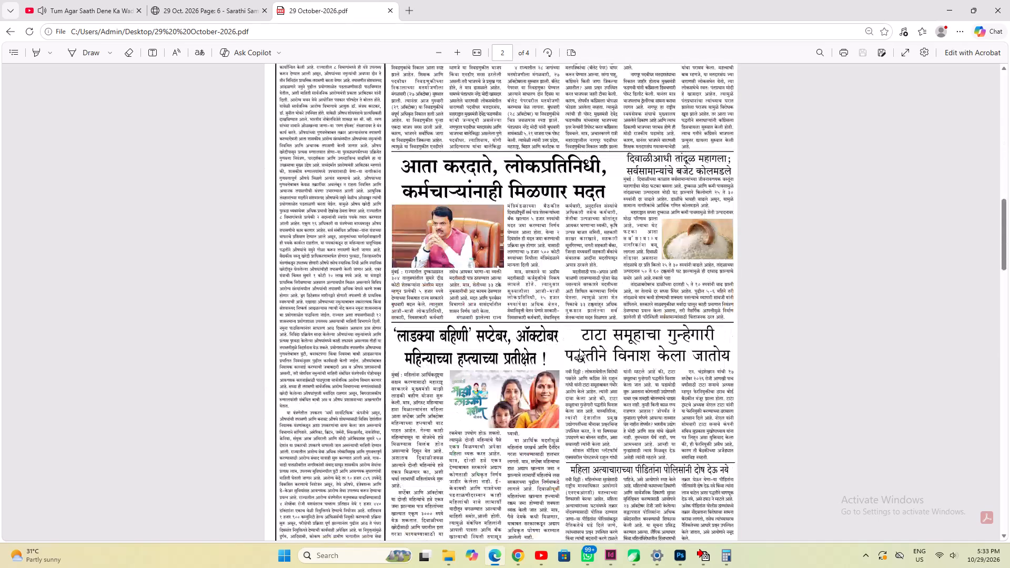
{"action": "scroll", "coordinate": [579, 349], "scroll_direction": "up", "scroll_amount": 1}
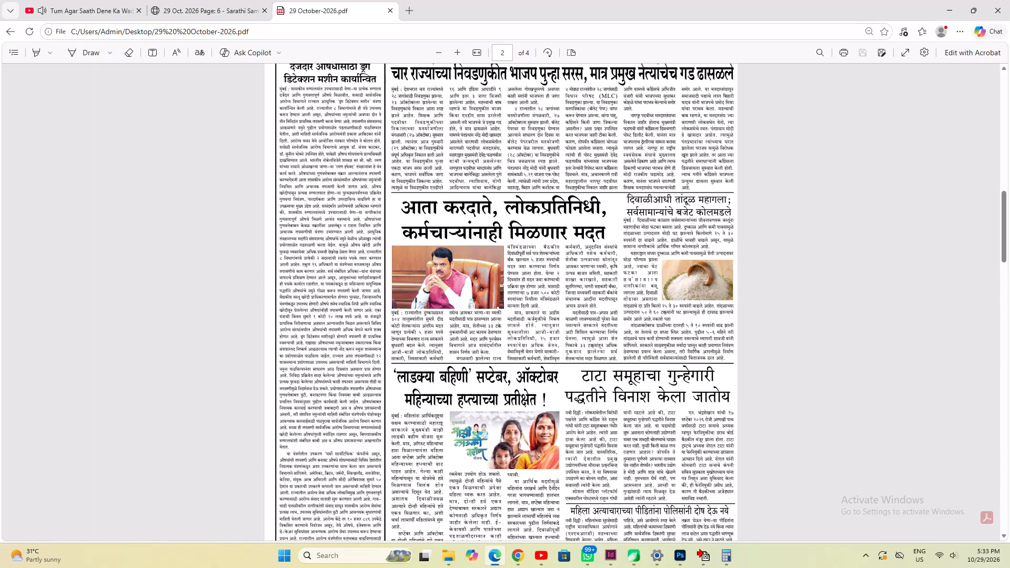
Look through pages two to four of the Latur Bhukamp PDF and its front page, and return to the 51.indd layout in InDesign.
{"action": "scroll", "coordinate": [409, 349], "scroll_direction": "down", "scroll_amount": 2}
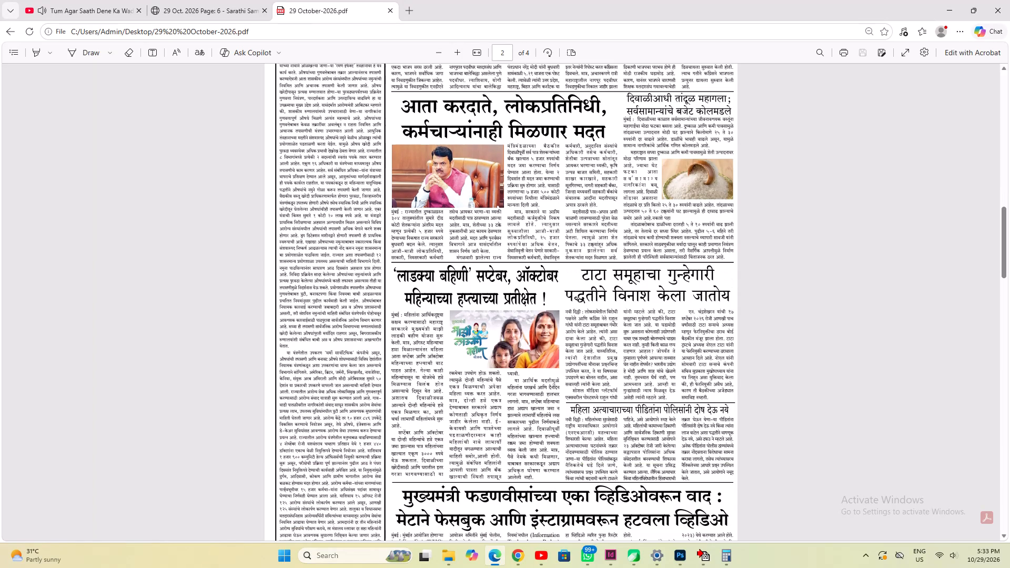
{"action": "scroll", "coordinate": [409, 349], "scroll_direction": "down", "scroll_amount": 6}
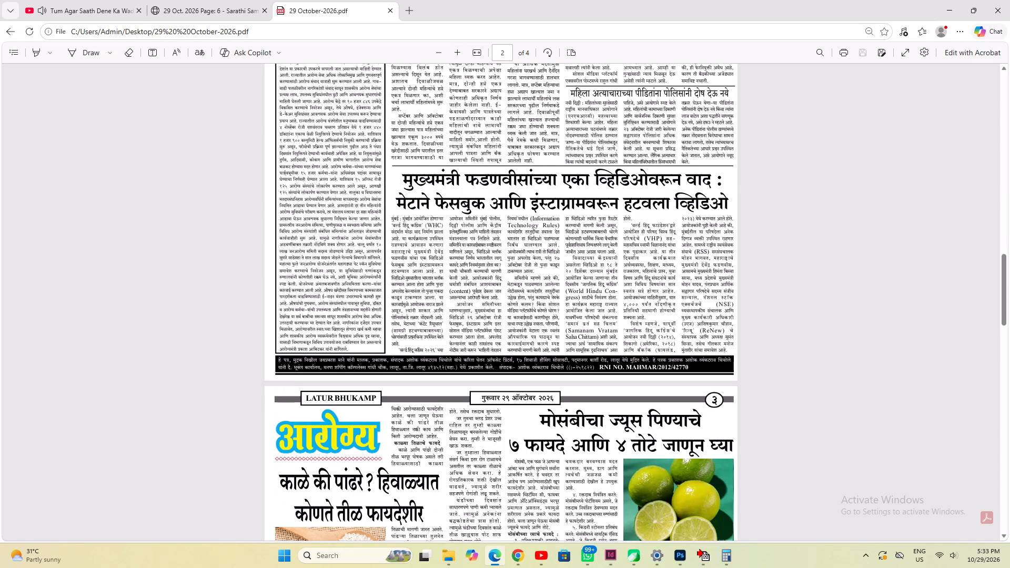
{"action": "scroll", "coordinate": [409, 349], "scroll_direction": "down", "scroll_amount": 9}
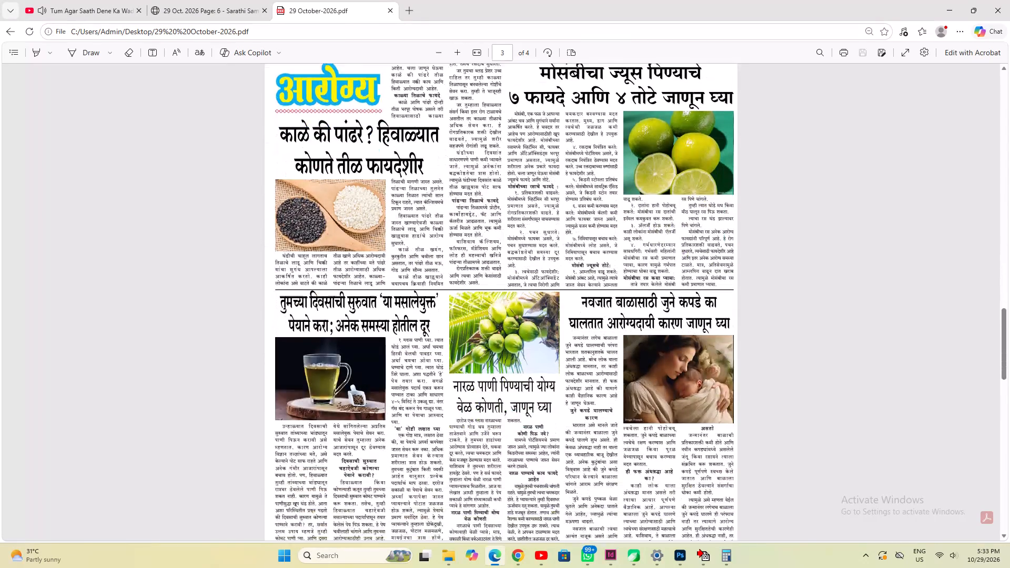
{"action": "scroll", "coordinate": [409, 349], "scroll_direction": "down", "scroll_amount": 10}
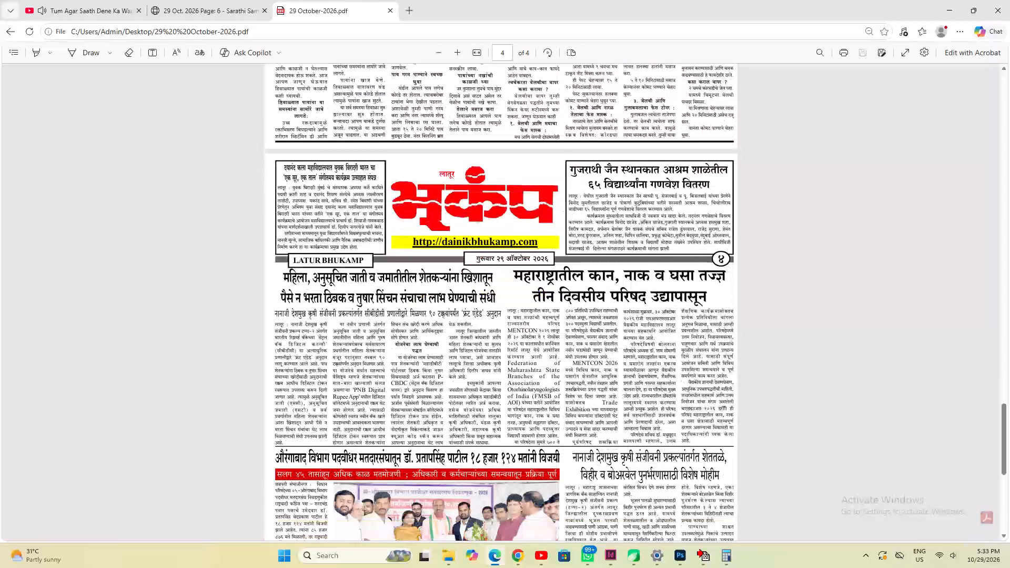
{"action": "scroll", "coordinate": [400, 354], "scroll_direction": "down", "scroll_amount": 2}
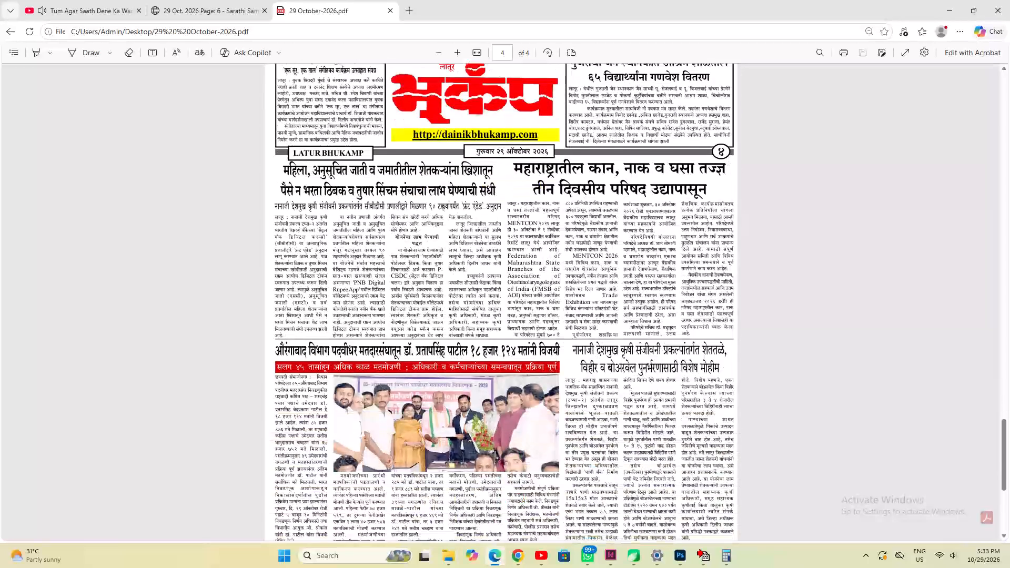
{"action": "scroll", "coordinate": [400, 354], "scroll_direction": "down", "scroll_amount": 2}
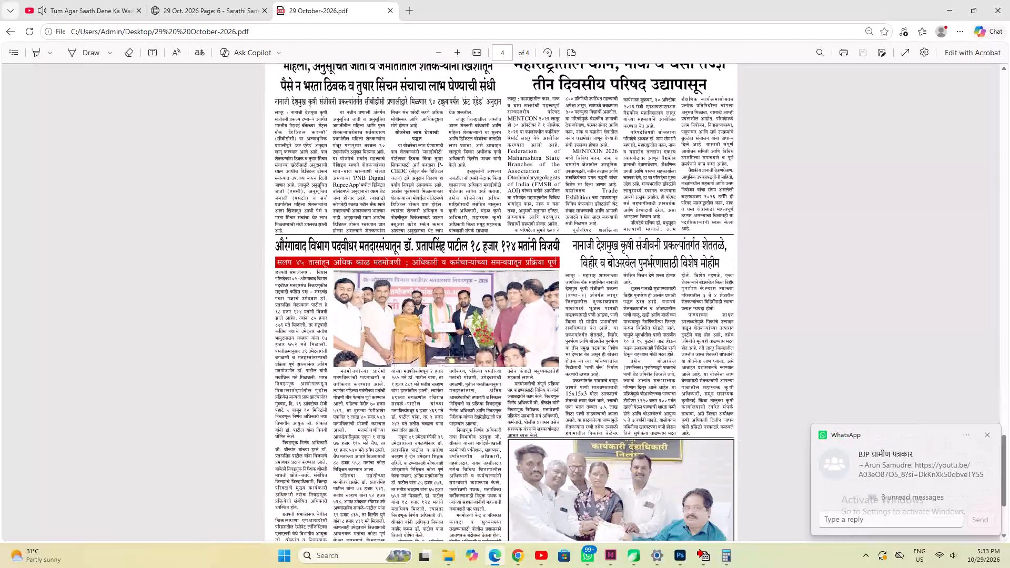
{"action": "scroll", "coordinate": [400, 354], "scroll_direction": "down", "scroll_amount": 2}
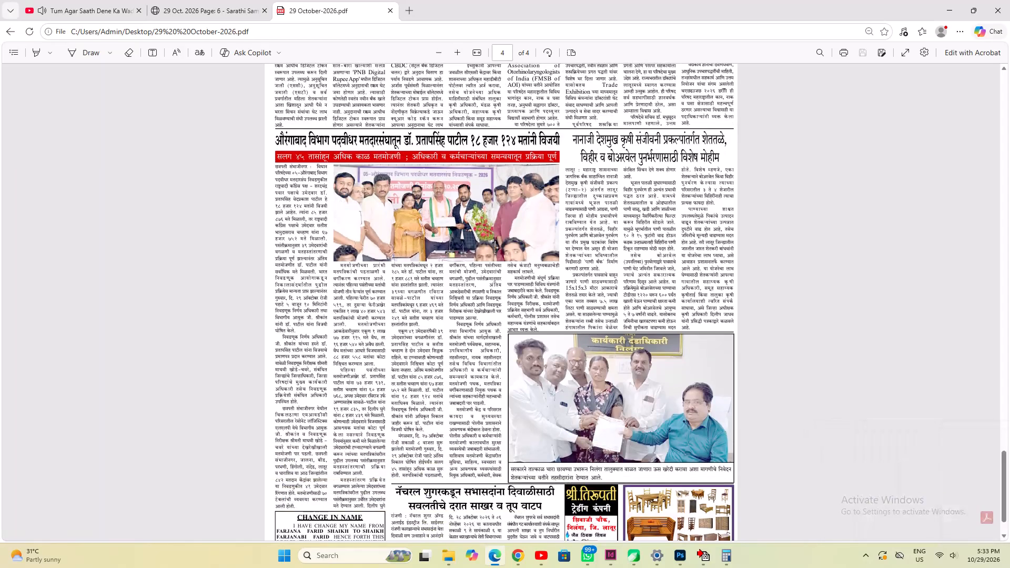
{"action": "scroll", "coordinate": [400, 354], "scroll_direction": "down", "scroll_amount": 2}
{"action": "scroll", "coordinate": [400, 354], "scroll_direction": "up", "scroll_amount": 3}
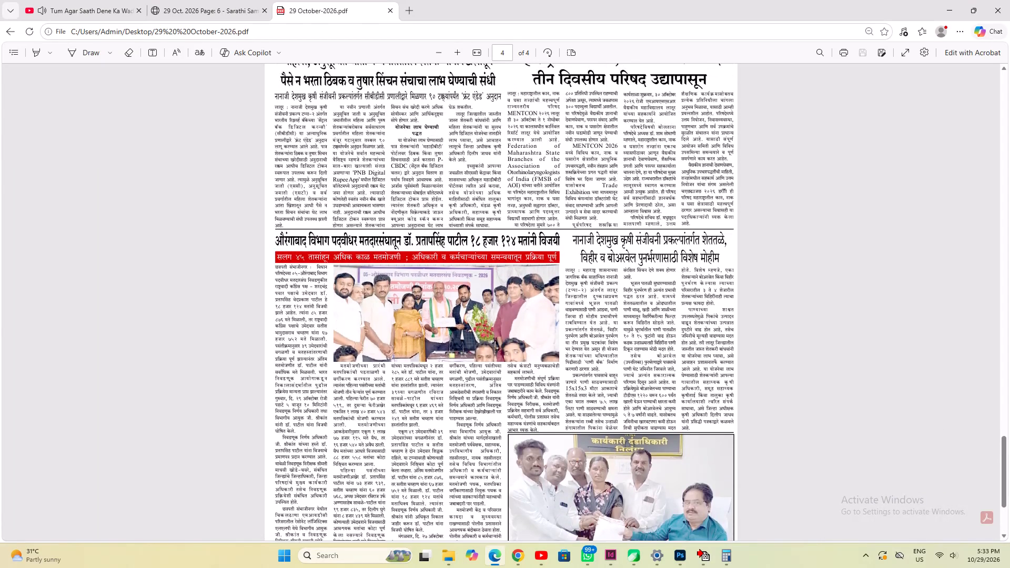
{"action": "scroll", "coordinate": [400, 354], "scroll_direction": "up", "scroll_amount": 20}
{"action": "scroll", "coordinate": [400, 354], "scroll_direction": "up", "scroll_amount": 3}
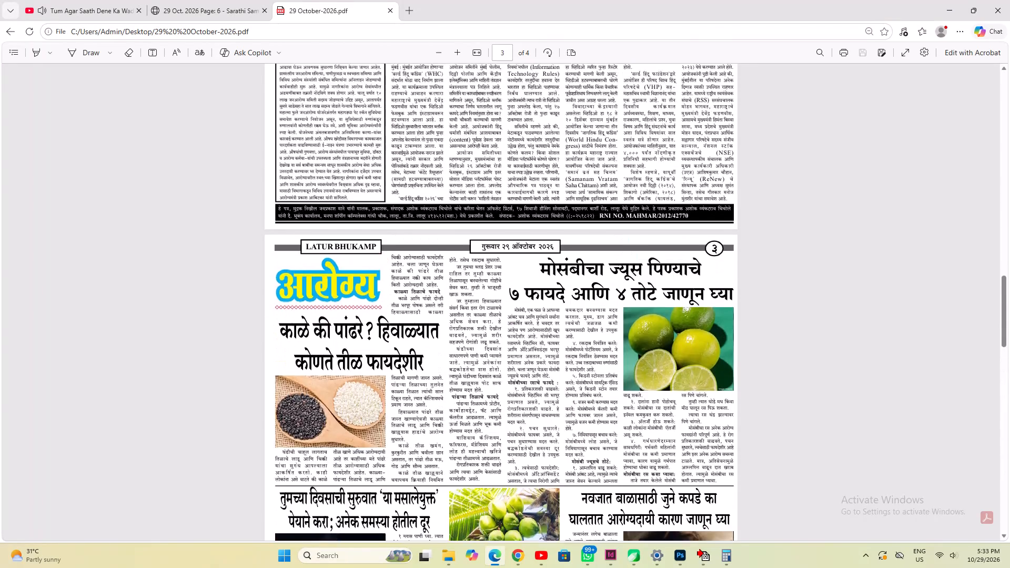
{"action": "scroll", "coordinate": [330, 361], "scroll_direction": "up", "scroll_amount": 13}
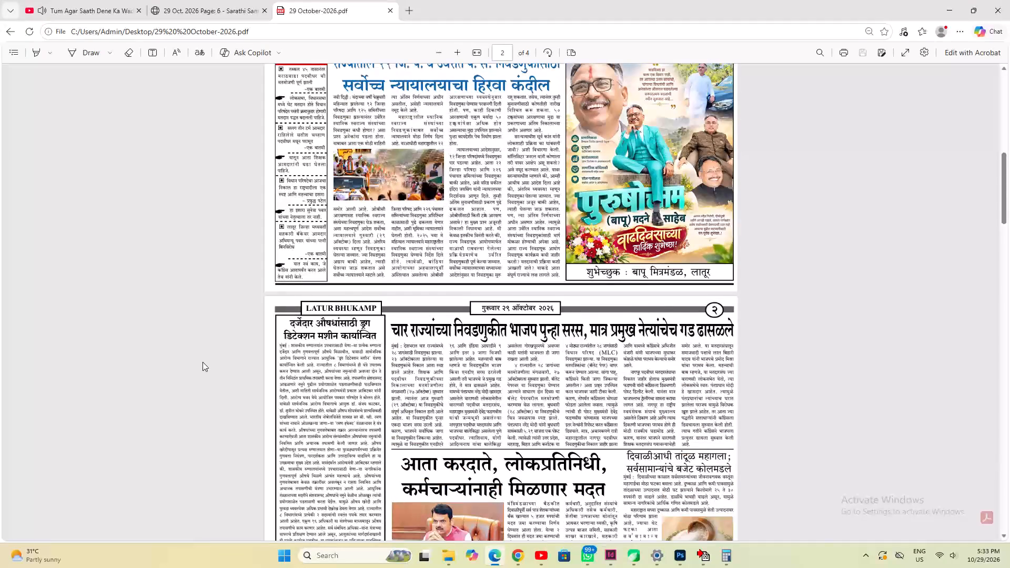
{"action": "scroll", "coordinate": [203, 362], "scroll_direction": "up", "scroll_amount": 10}
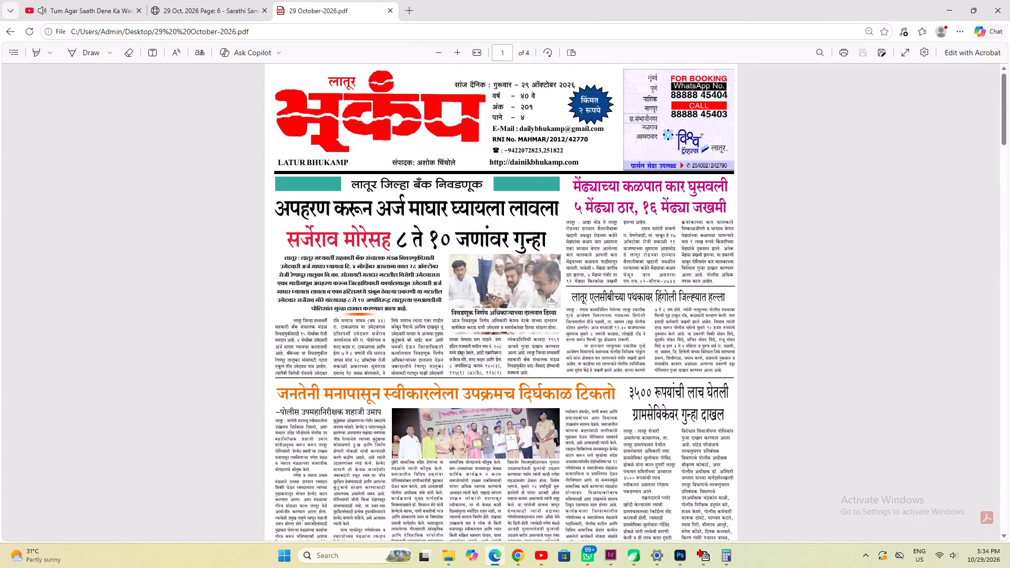
{"action": "scroll", "coordinate": [585, 353], "scroll_direction": "up", "scroll_amount": 4}
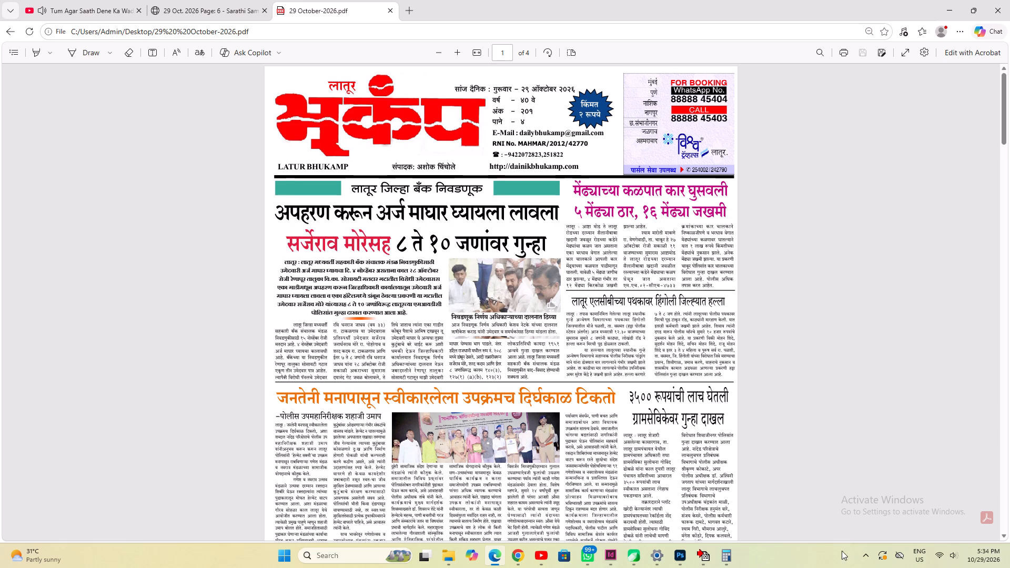
{"action": "left_click", "coordinate": [614, 557]}
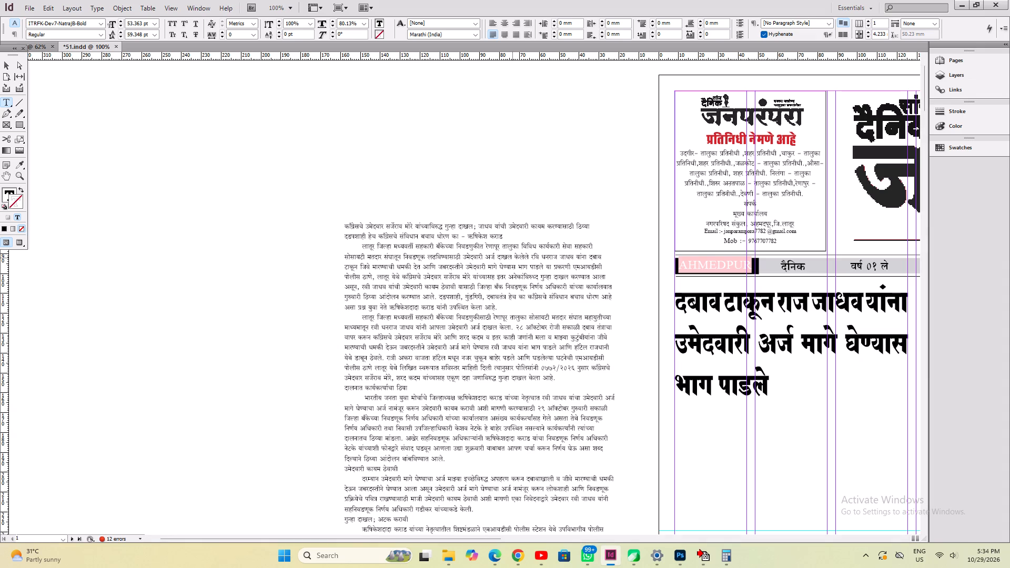
In 51.indd, reduce page one's lead headline text to 39.363 pt so it runs on two lines.
{"action": "left_click", "coordinate": [512, 258]}
{"action": "left_click_drag", "start_coordinate": [802, 390], "coordinate": [486, 331], "text": "alt"}
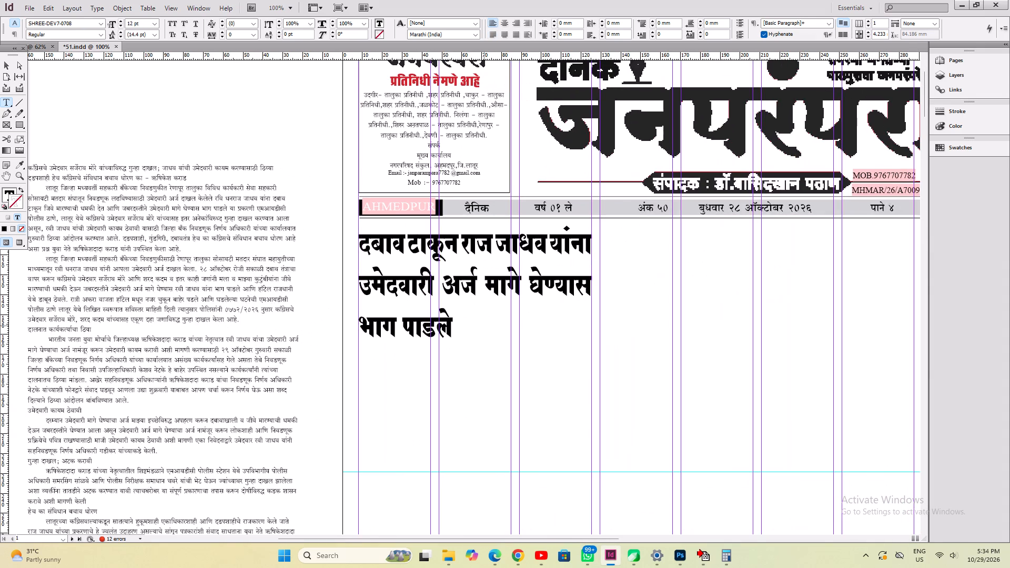
{"action": "left_click", "coordinate": [484, 311]}
{"action": "key", "text": "ctrl+a"}
{"action": "key", "text": "ctrl+shift+j"}
{"action": "key", "text": "ctrl+shift+comma"}
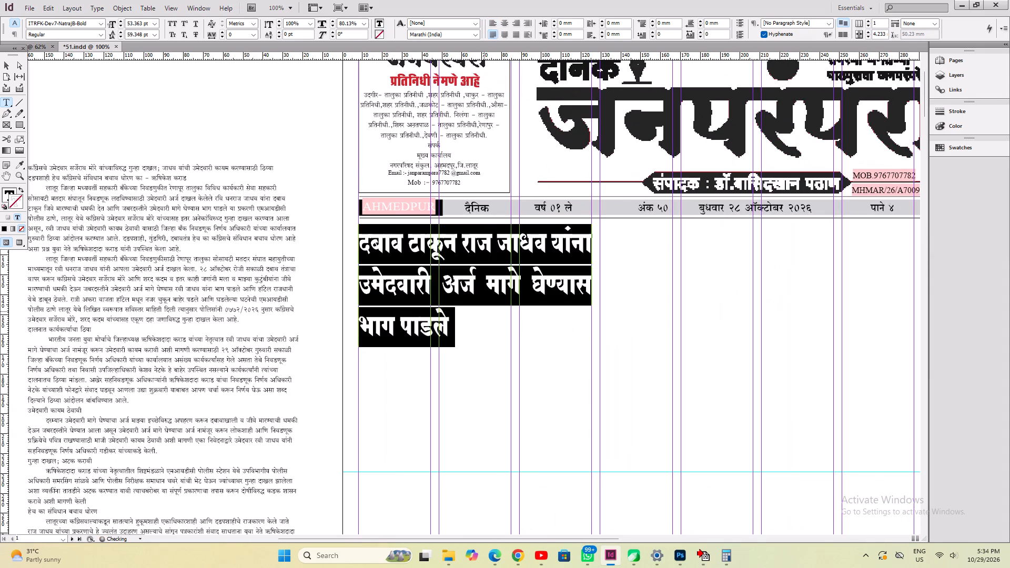
{"action": "key", "text": "ctrl+shift+comma"}
{"action": "key", "text": "ctrl+shift+comma"}
{"action": "key", "text": "ctrl+shift+comma"}
{"action": "key", "text": "ctrl+shift+comma"}
{"action": "key", "text": "ctrl+shift+comma"}
{"action": "key", "text": "ctrl+shift+comma"}
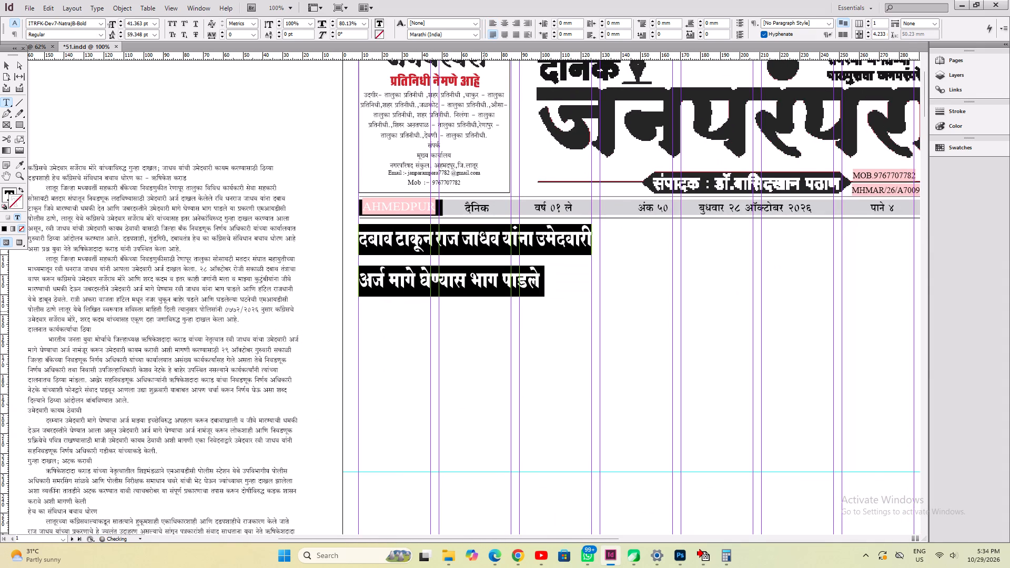
{"action": "key", "text": "Left"}
{"action": "key", "text": "ctrl+a"}
{"action": "key", "text": "Right"}
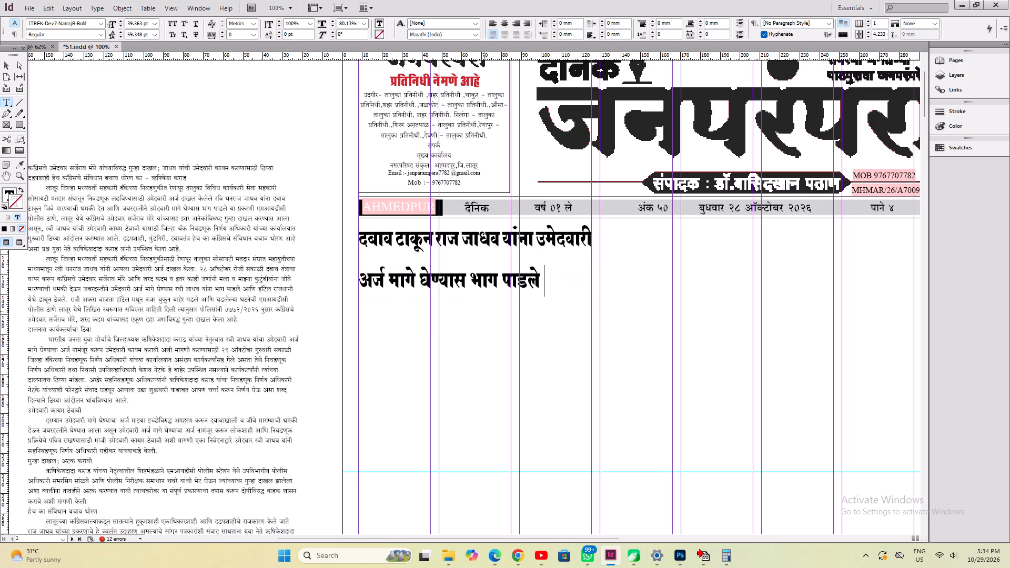
Break the lead headline after उमेदवारी and centre its lines.
{"action": "key", "text": "Up"}
{"action": "key", "text": "End"}
{"action": "key", "text": "Return"}
{"action": "key", "text": "ctrl+shift+c"}
Tighten the lead headline's leading to 39.348 pt and save the document.
{"action": "key", "text": "ctrl+a"}
{"action": "key", "text": "alt+Up"}
{"action": "key", "text": "alt+Up"}
{"action": "key", "text": "alt+Up"}
{"action": "key", "text": "alt+Up"}
{"action": "key", "text": "alt+Up"}
{"action": "key", "text": "alt+Up"}
{"action": "key", "text": "alt+Up"}
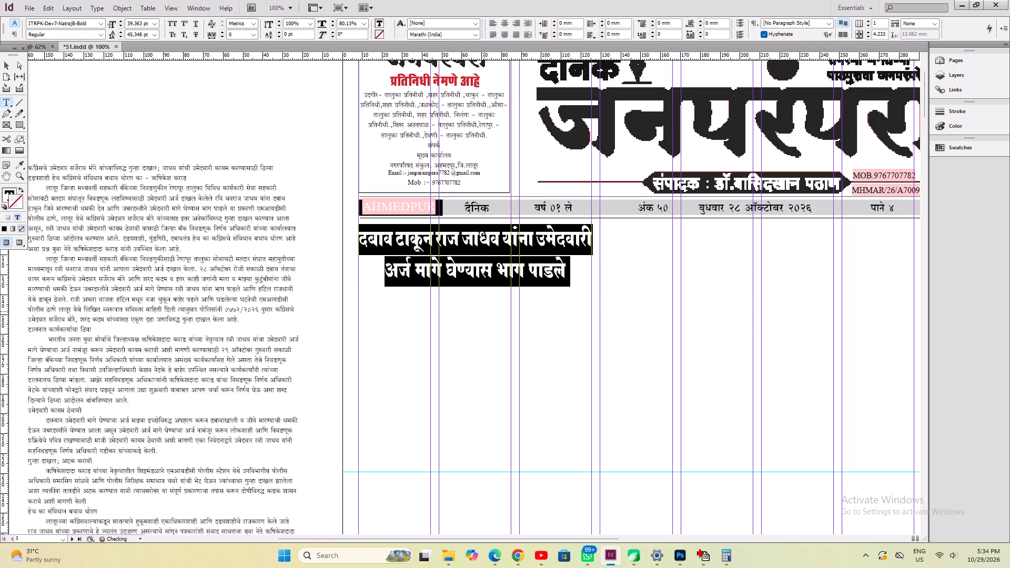
{"action": "key", "text": "alt+Up"}
{"action": "key", "text": "alt+Up"}
{"action": "key", "text": "alt+Up"}
{"action": "key", "text": "ctrl+z"}
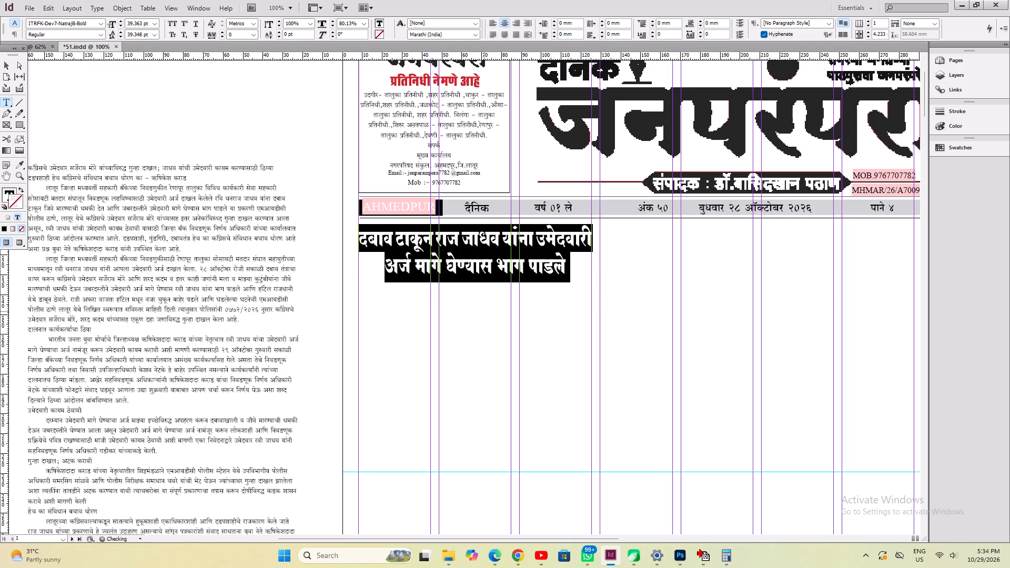
{"action": "key", "text": "ctrl+s"}
Cut the opening line from the article on the pasteboard beside page one.
{"action": "left_click", "coordinate": [244, 361]}
{"action": "left_click_drag", "start_coordinate": [261, 294], "coordinate": [326, 316], "text": "alt"}
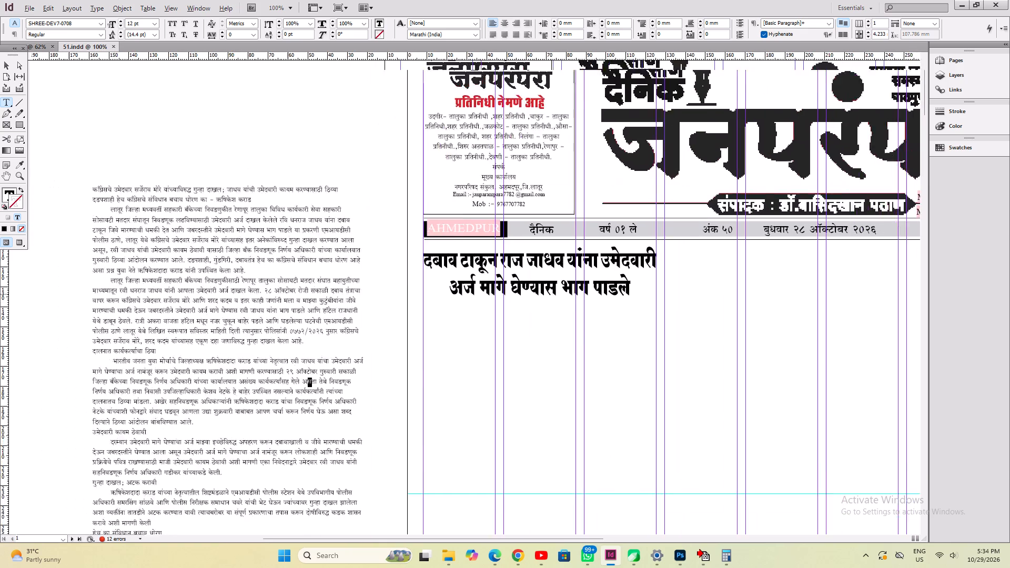
{"action": "left_click_drag", "start_coordinate": [326, 316], "coordinate": [396, 339], "text": "alt"}
{"action": "left_click_drag", "start_coordinate": [163, 213], "coordinate": [276, 213]}
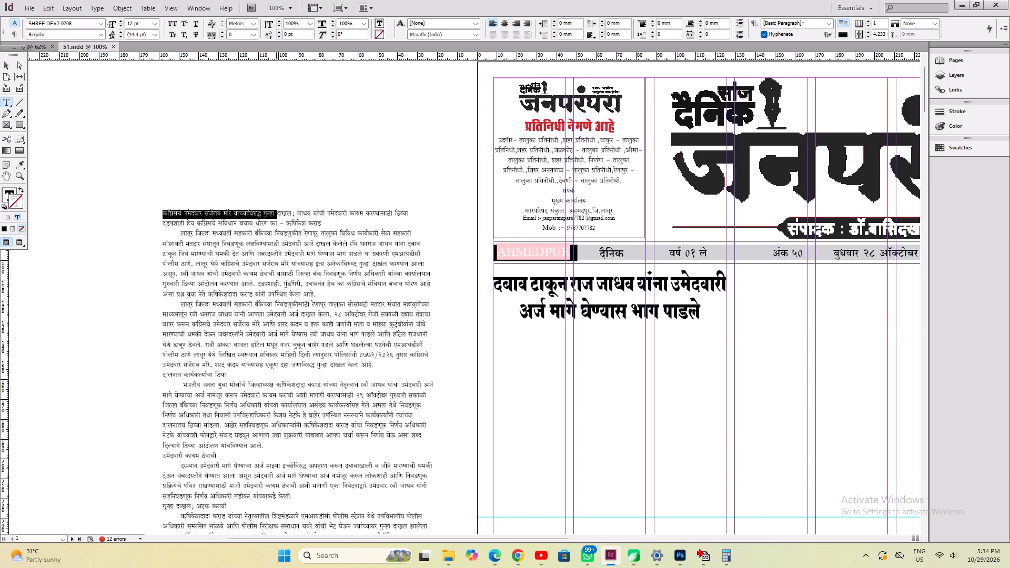
{"action": "left_click_drag", "start_coordinate": [276, 213], "coordinate": [340, 212]}
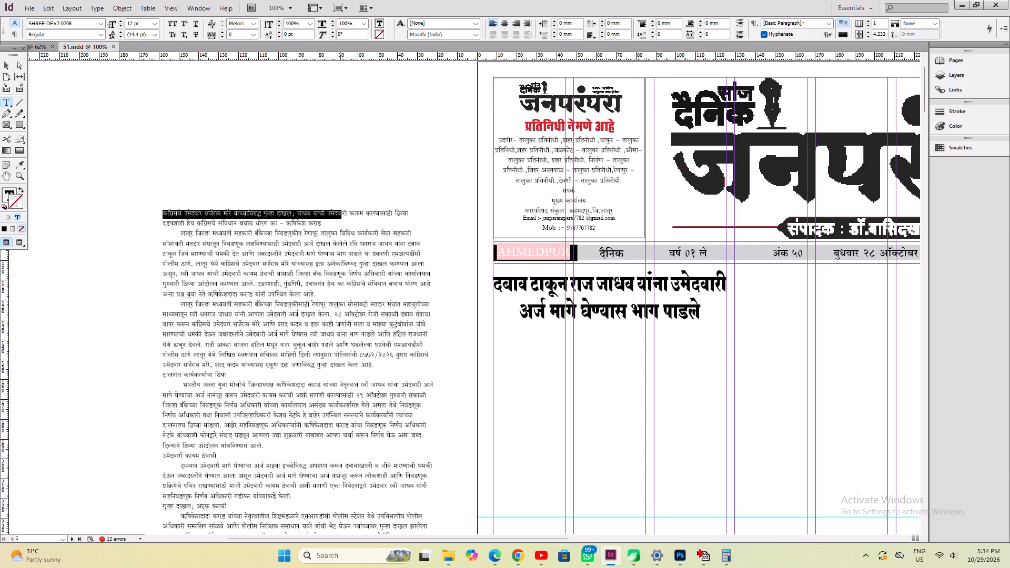
{"action": "left_click_drag", "start_coordinate": [340, 212], "coordinate": [408, 209]}
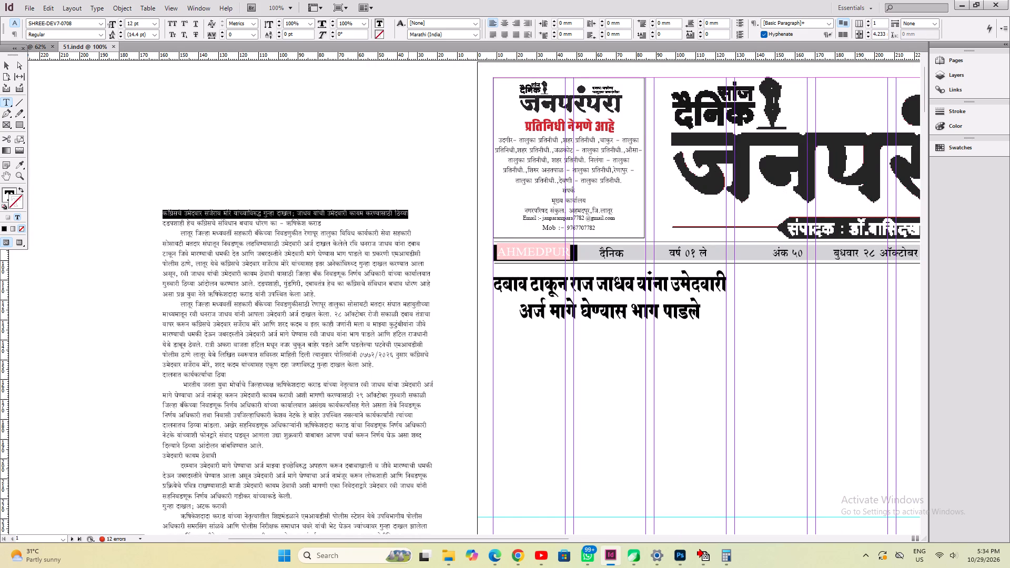
{"action": "left_click_drag", "start_coordinate": [408, 209], "coordinate": [414, 209]}
{"action": "left_click_drag", "start_coordinate": [414, 209], "coordinate": [421, 209]}
{"action": "left_click_drag", "start_coordinate": [421, 209], "coordinate": [421, 209]}
{"action": "key", "text": "ctrl+x"}
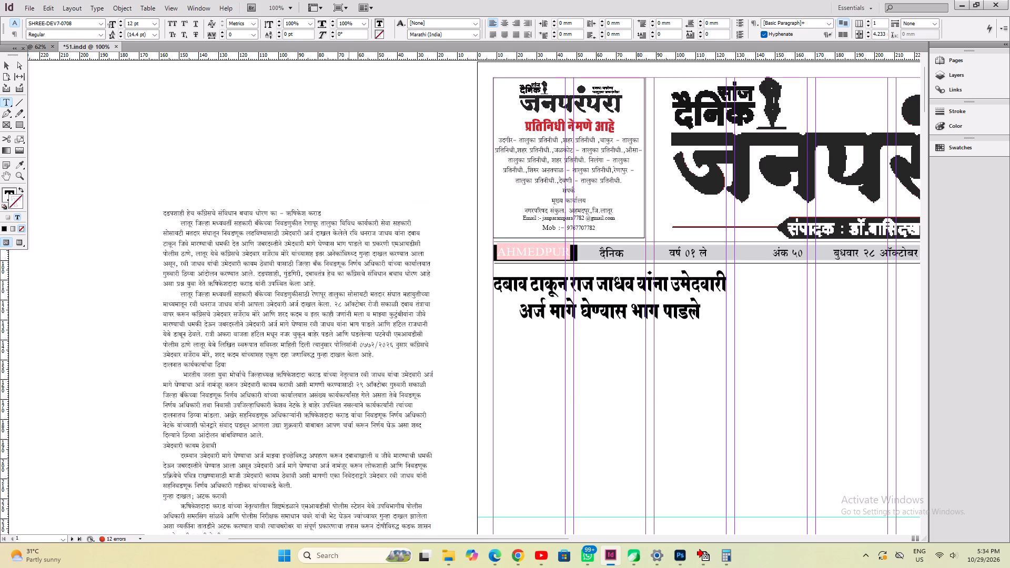
Cut the article's next subhead line and paste it into a new text frame, about headline width, below the lead headline.
{"action": "left_click_drag", "start_coordinate": [324, 211], "coordinate": [104, 210]}
{"action": "key", "text": "ctrl+x"}
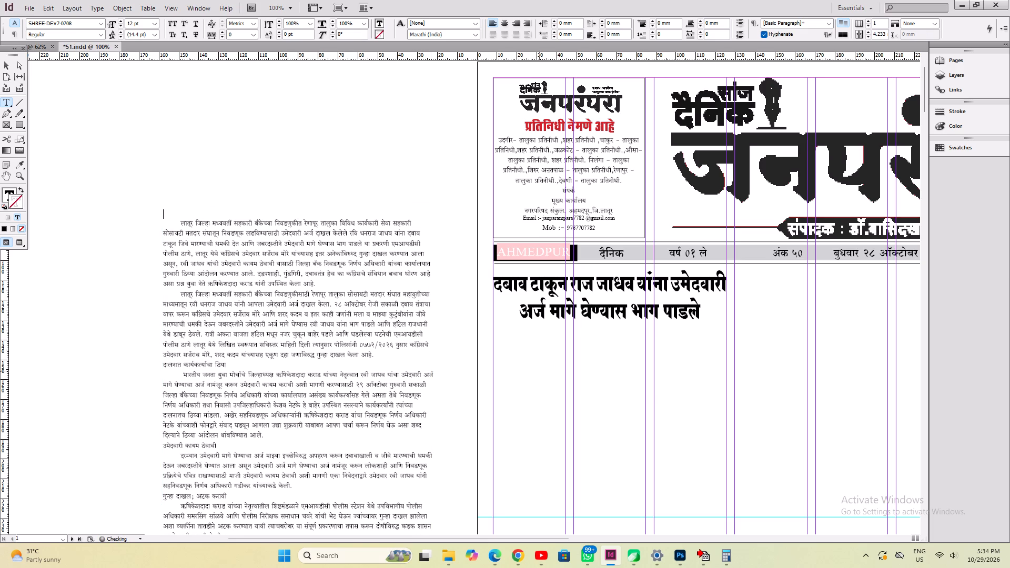
{"action": "left_click_drag", "start_coordinate": [493, 330], "coordinate": [770, 394]}
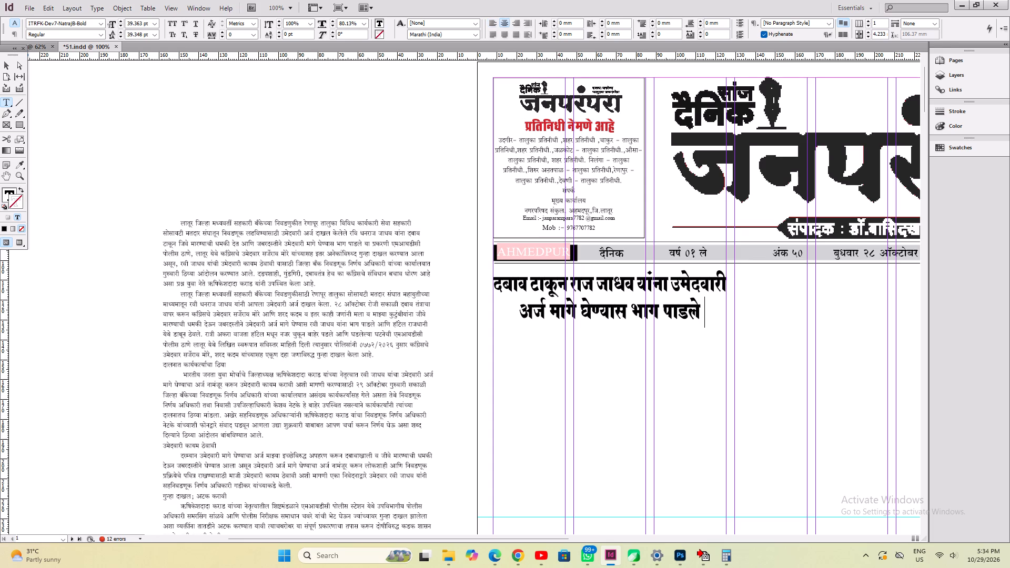
{"action": "left_click_drag", "start_coordinate": [726, 384], "coordinate": [482, 322]}
{"action": "left_click_drag", "start_coordinate": [491, 341], "coordinate": [683, 379]}
{"action": "left_click_drag", "start_coordinate": [683, 379], "coordinate": [682, 381]}
{"action": "left_click", "coordinate": [548, 378]}
{"action": "left_click_drag", "start_coordinate": [481, 356], "coordinate": [728, 431]}
{"action": "key", "text": "ctrl+v"}
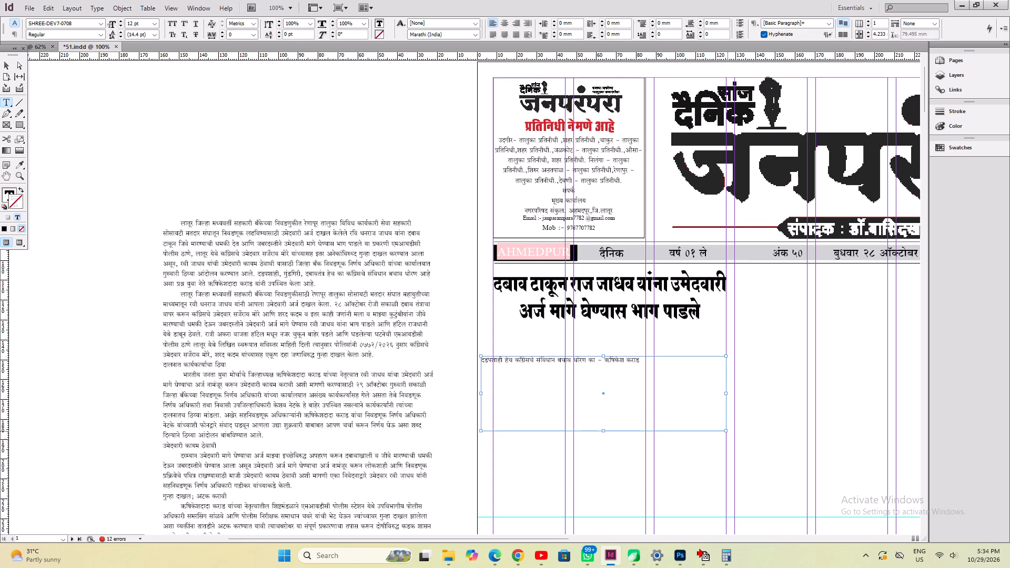
{"action": "key", "text": "ctrl+a"}
{"action": "key", "text": "ctrl+1"}
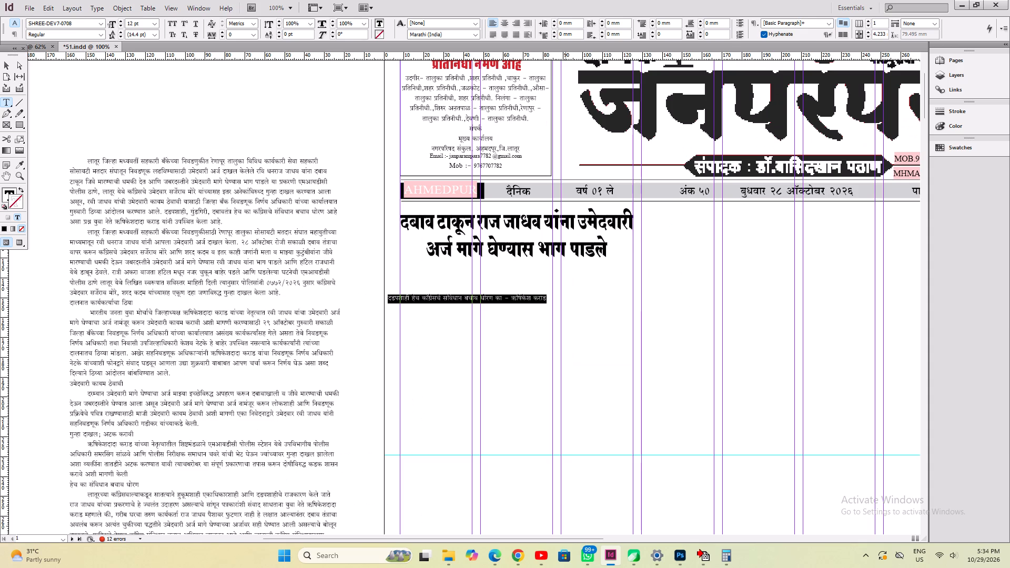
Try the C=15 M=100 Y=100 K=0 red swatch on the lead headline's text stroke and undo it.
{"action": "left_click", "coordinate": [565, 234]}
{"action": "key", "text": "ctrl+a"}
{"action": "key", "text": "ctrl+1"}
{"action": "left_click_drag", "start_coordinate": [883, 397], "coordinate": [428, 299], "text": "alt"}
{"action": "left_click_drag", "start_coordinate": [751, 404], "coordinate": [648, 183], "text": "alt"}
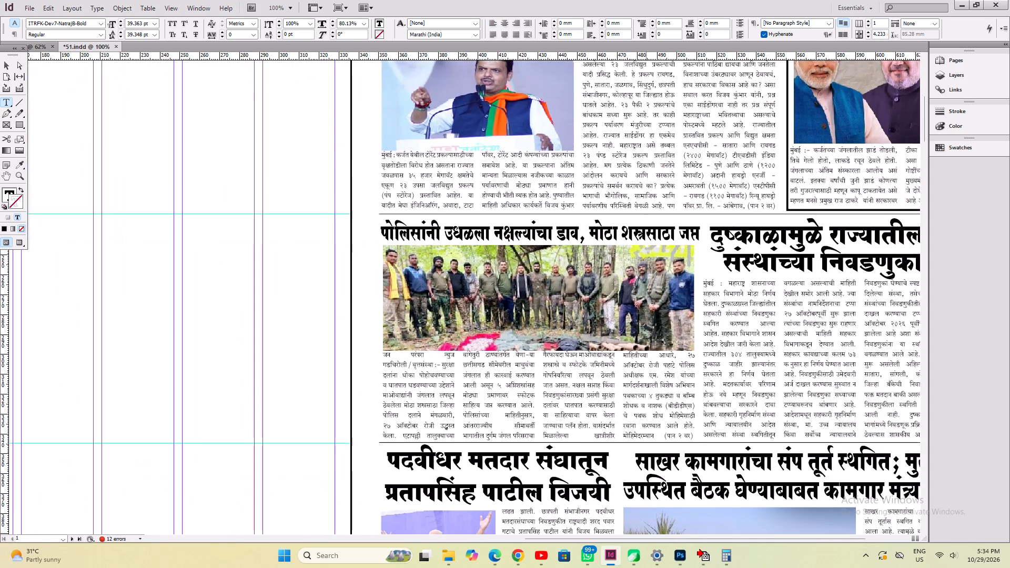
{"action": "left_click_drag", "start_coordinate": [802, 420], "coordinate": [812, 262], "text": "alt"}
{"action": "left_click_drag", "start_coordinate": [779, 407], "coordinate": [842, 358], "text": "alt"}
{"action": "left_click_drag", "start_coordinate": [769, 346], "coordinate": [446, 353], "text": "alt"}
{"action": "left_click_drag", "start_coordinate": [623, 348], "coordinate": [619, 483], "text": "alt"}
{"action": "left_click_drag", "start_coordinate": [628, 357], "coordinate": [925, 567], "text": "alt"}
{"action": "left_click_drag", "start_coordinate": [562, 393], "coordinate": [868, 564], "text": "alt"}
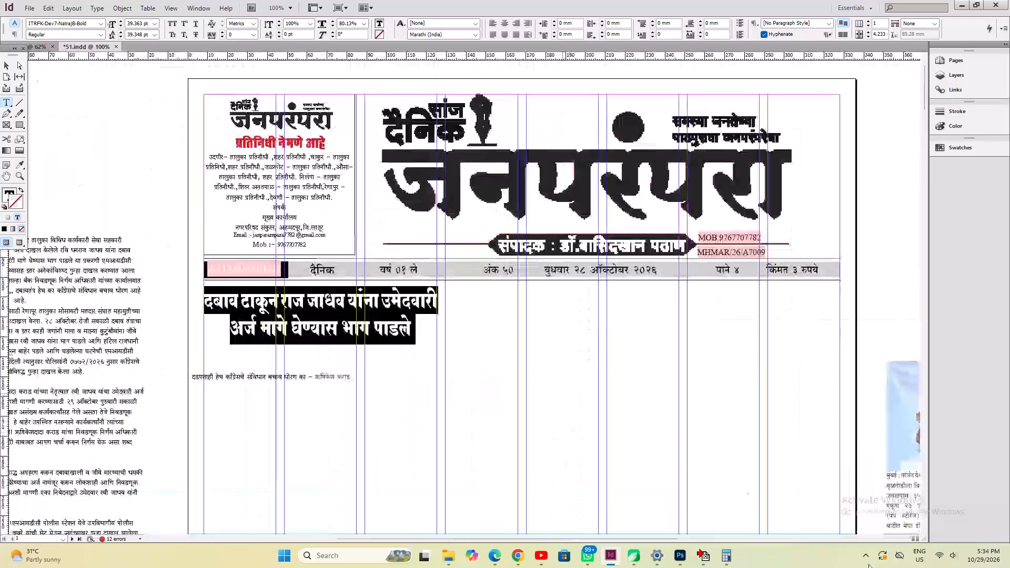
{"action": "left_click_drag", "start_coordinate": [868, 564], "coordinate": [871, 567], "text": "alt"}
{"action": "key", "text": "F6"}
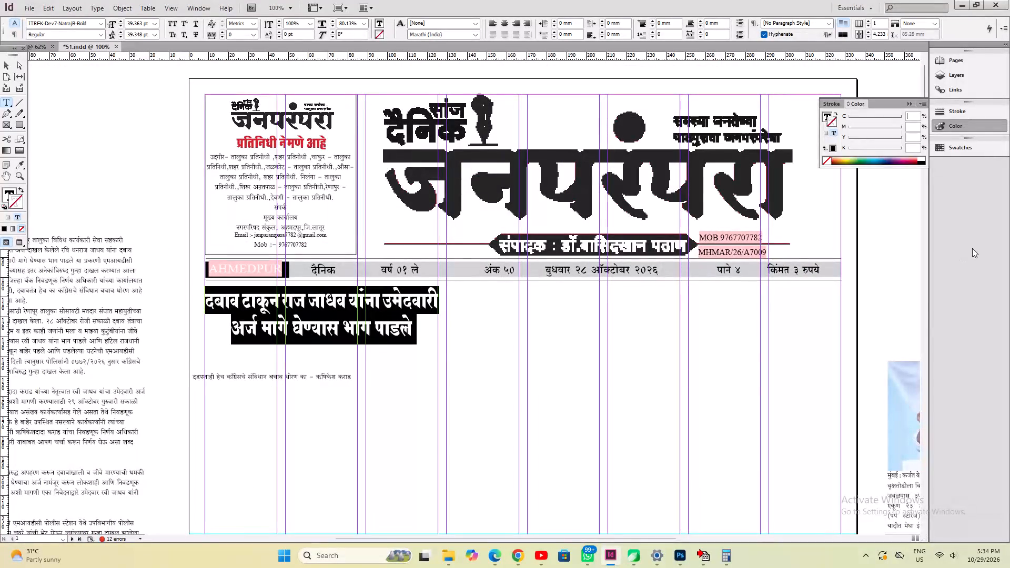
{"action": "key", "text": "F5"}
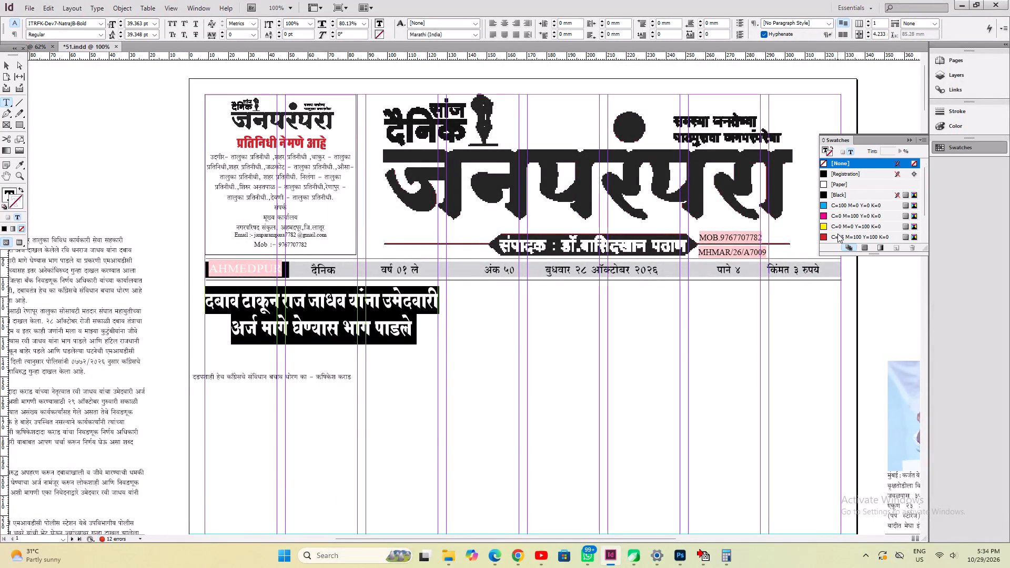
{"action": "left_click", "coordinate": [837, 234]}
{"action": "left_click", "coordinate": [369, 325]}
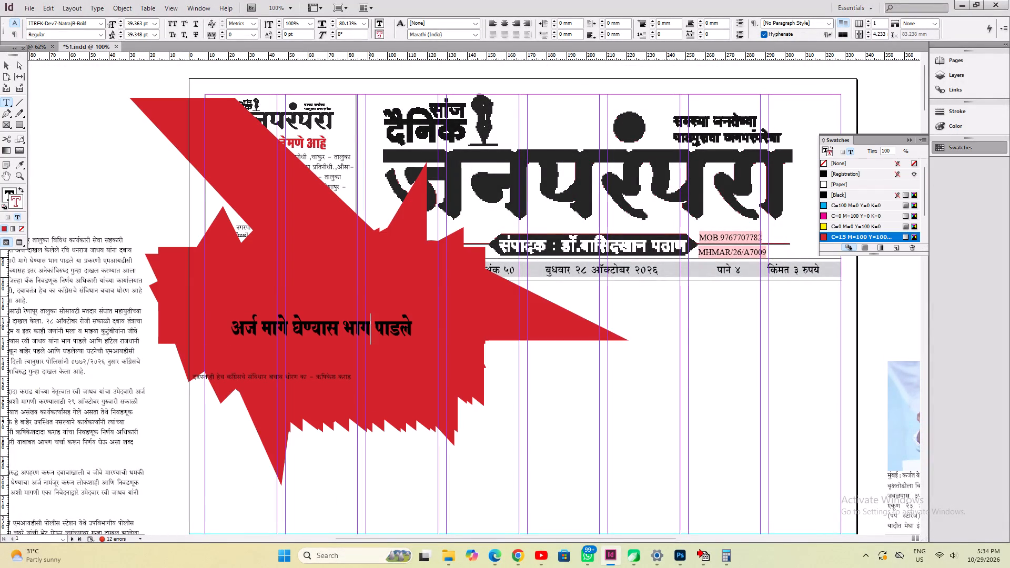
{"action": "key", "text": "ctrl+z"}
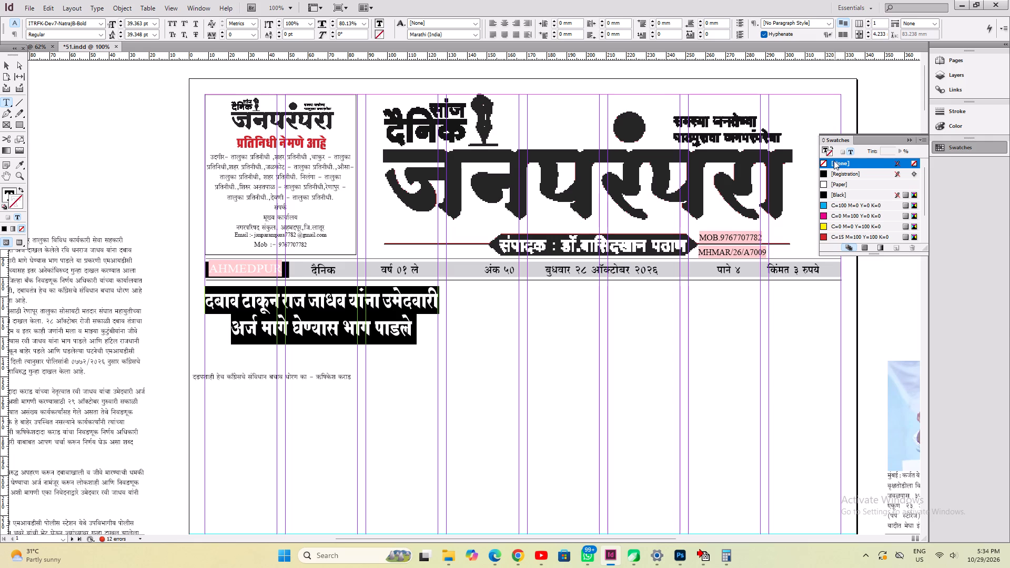
Apply the C=15 M=100 Y=100 K=0 red swatch to the lead headline's text fill and save.
{"action": "left_click", "coordinate": [824, 151]}
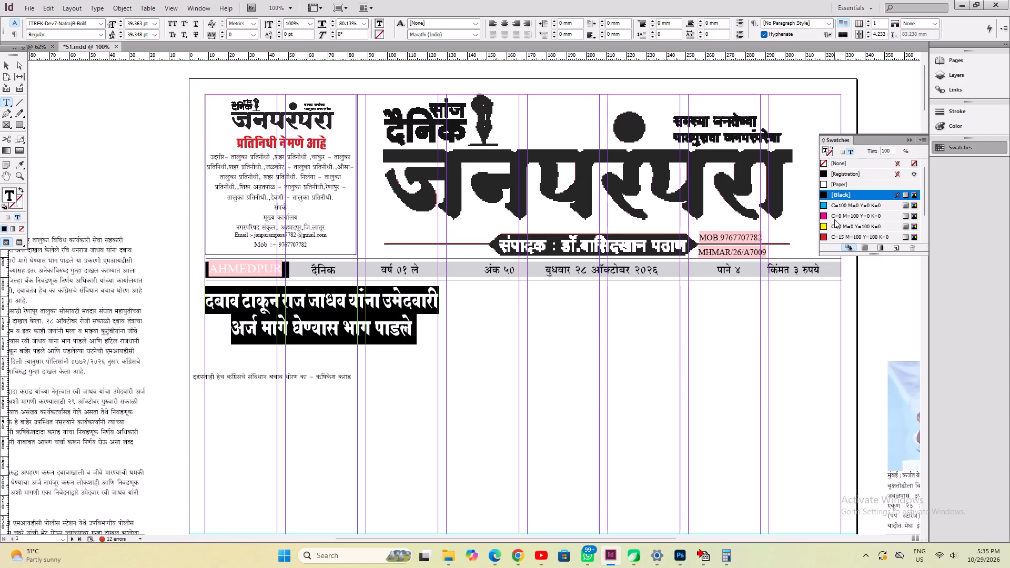
{"action": "left_click", "coordinate": [834, 235]}
{"action": "left_click", "coordinate": [363, 311]}
{"action": "key", "text": "ctrl+s"}
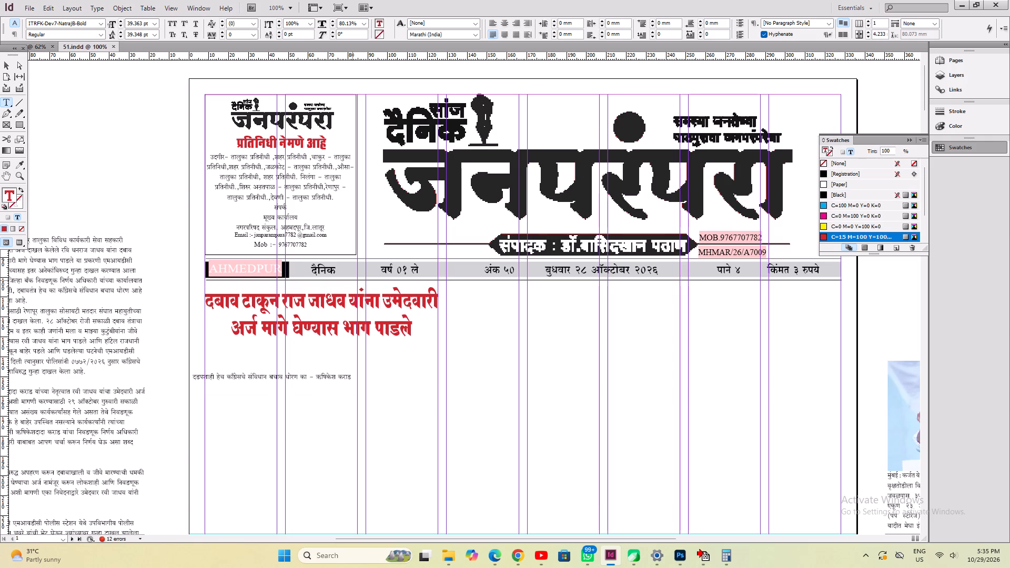
Fit the lead headline's oversized text frame tightly to its content, freeing the overlapped subhead frame beneath it.
{"action": "left_click", "coordinate": [222, 374]}
{"action": "key", "text": "ctrl+a"}
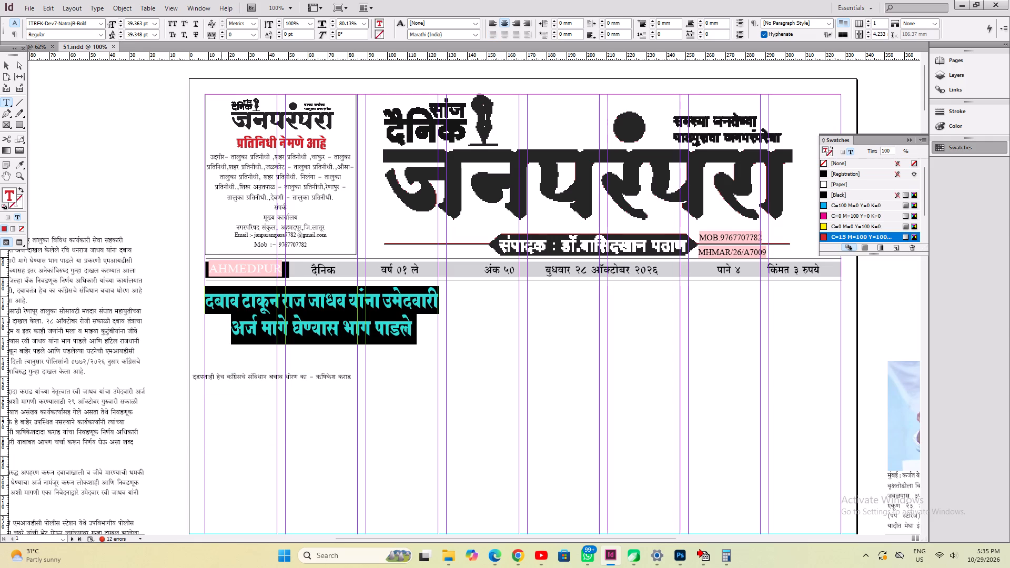
{"action": "left_click", "coordinate": [215, 381]}
{"action": "triple_click", "coordinate": [215, 381], "text": "ctrl"}
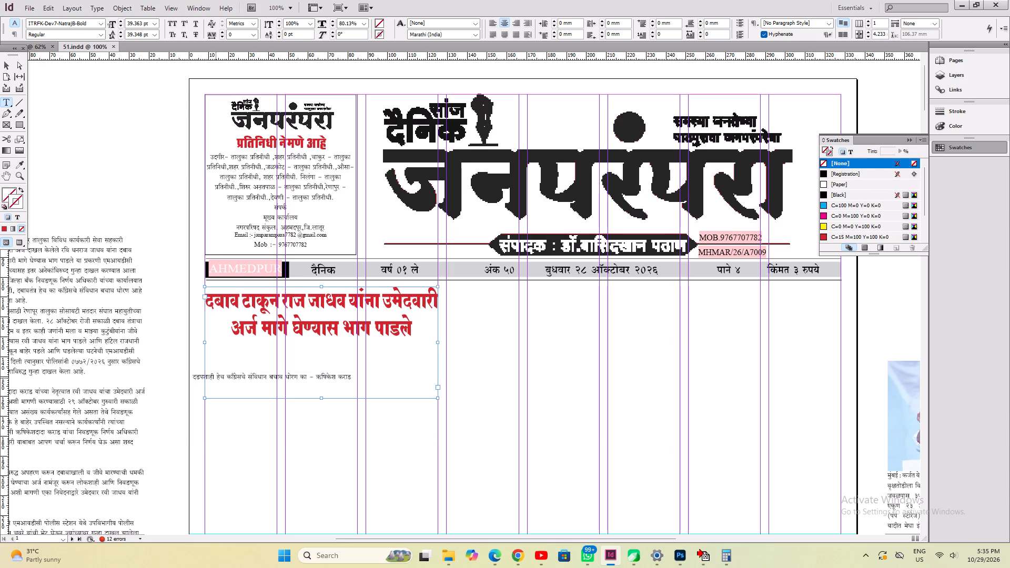
{"action": "key", "text": "ctrl+a"}
{"action": "left_click", "coordinate": [6, 67]}
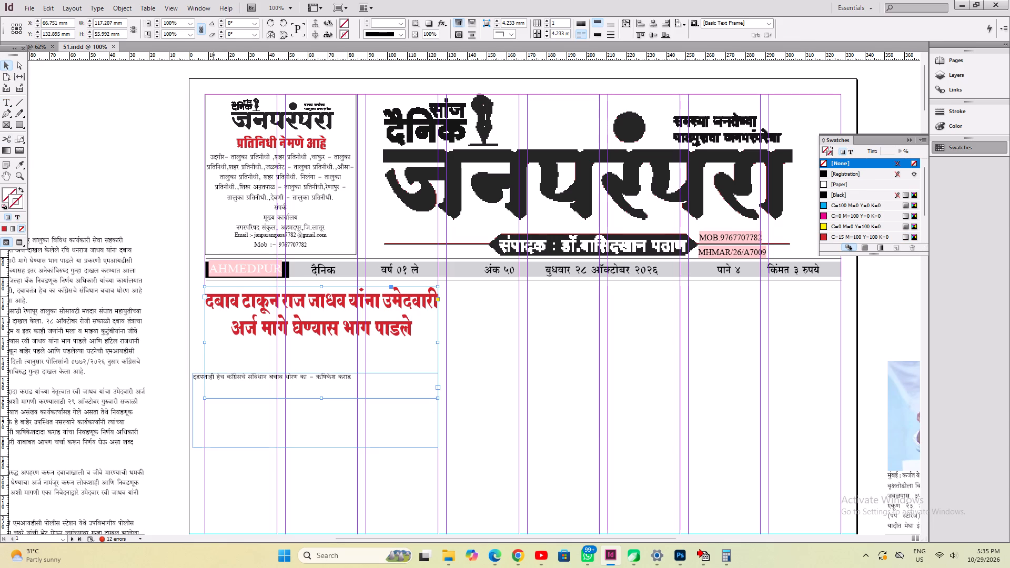
{"action": "left_click", "coordinate": [228, 387]}
{"action": "key", "text": "ctrl+alt+c"}
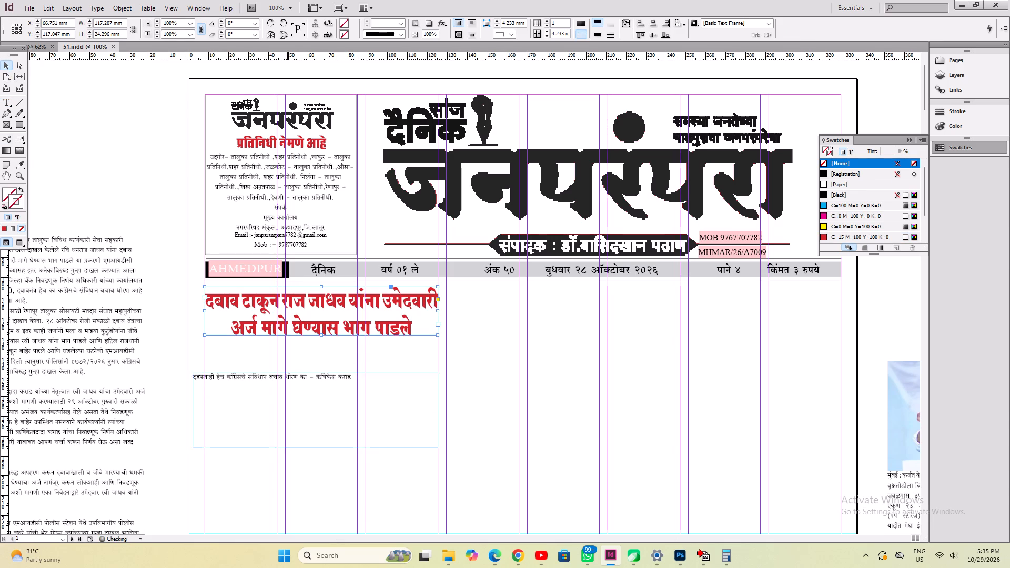
Move the subhead's frame directly below the lead headline at the page margin and resize it to about 117 mm wide.
{"action": "left_click", "coordinate": [286, 379]}
{"action": "left_click_drag", "start_coordinate": [249, 376], "coordinate": [275, 343]}
{"action": "key", "text": "ctrl+2"}
{"action": "key", "text": "ctrl+1"}
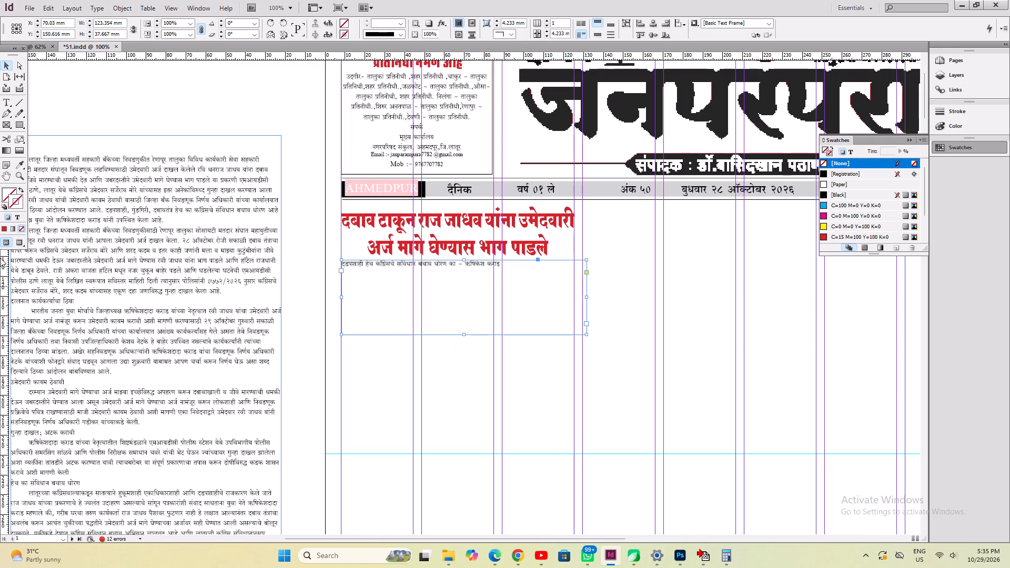
{"action": "left_click_drag", "start_coordinate": [589, 336], "coordinate": [585, 338]}
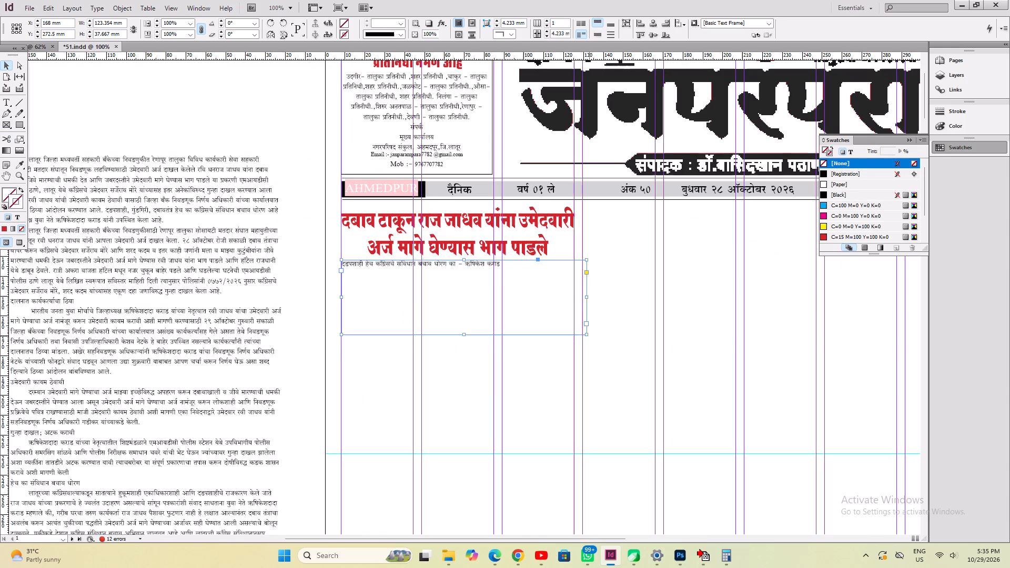
{"action": "left_click_drag", "start_coordinate": [585, 338], "coordinate": [575, 352]}
Copy the bold headline formatting from the pasteboard's police and Naxal story onto the whole subhead with the Eyedropper tool.
{"action": "left_click_drag", "start_coordinate": [5, 100], "coordinate": [14, 106]}
{"action": "left_click", "coordinate": [435, 272]}
{"action": "key", "text": "ctrl+a"}
{"action": "key", "text": "ctrl+2"}
{"action": "key", "text": "ctrl+1"}
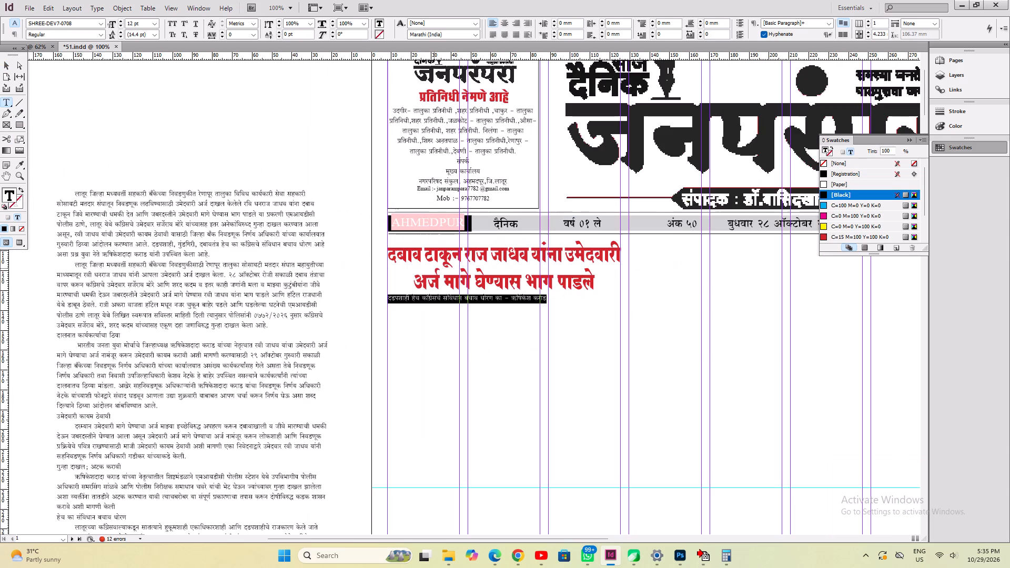
{"action": "left_click_drag", "start_coordinate": [655, 353], "coordinate": [296, 321], "text": "alt"}
{"action": "left_click_drag", "start_coordinate": [665, 339], "coordinate": [359, 154], "text": "alt"}
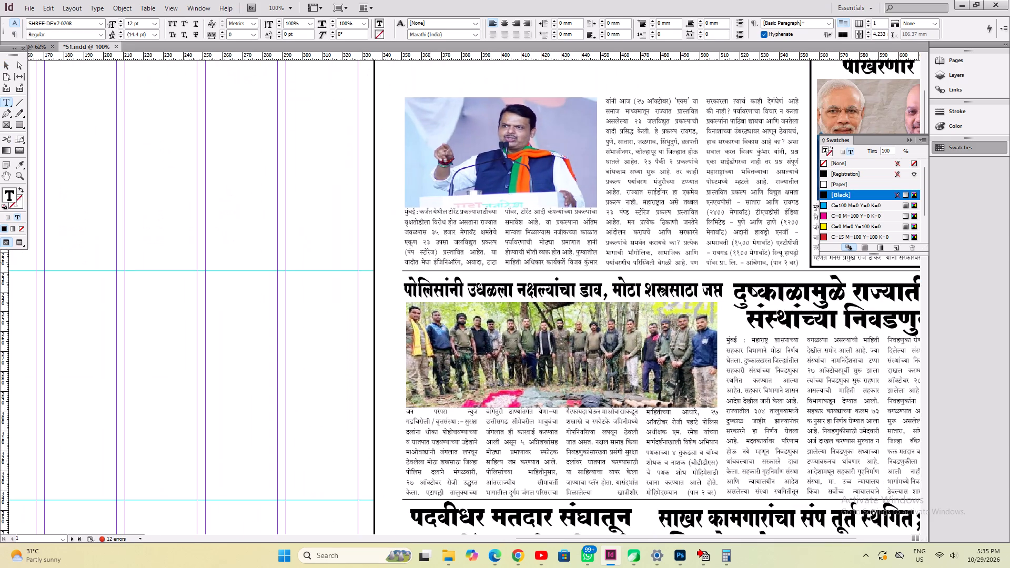
{"action": "left_click_drag", "start_coordinate": [392, 282], "coordinate": [448, 299], "text": "alt"}
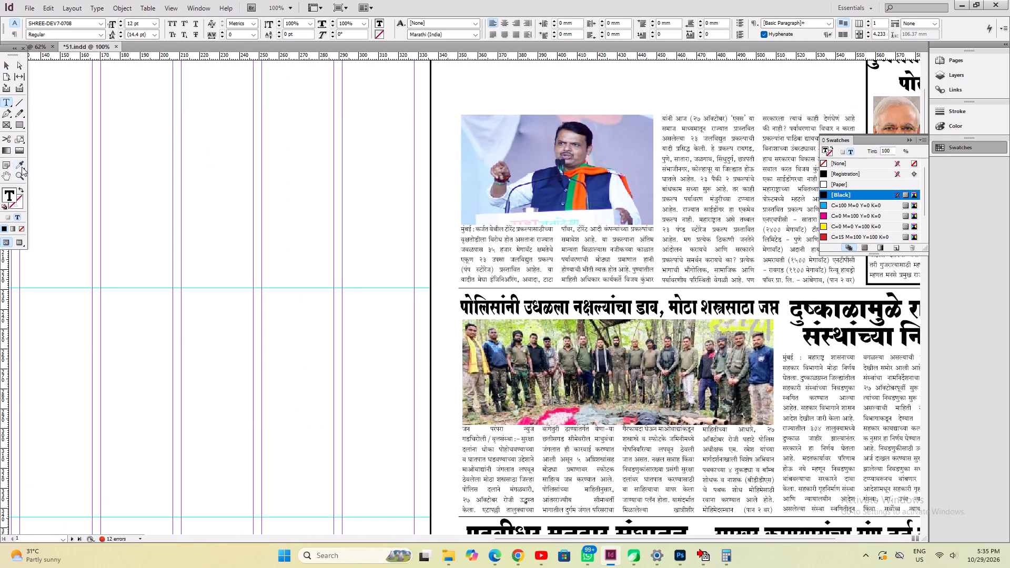
{"action": "left_click", "coordinate": [22, 167]}
{"action": "left_click", "coordinate": [501, 299]}
{"action": "key", "text": "ctrl+1"}
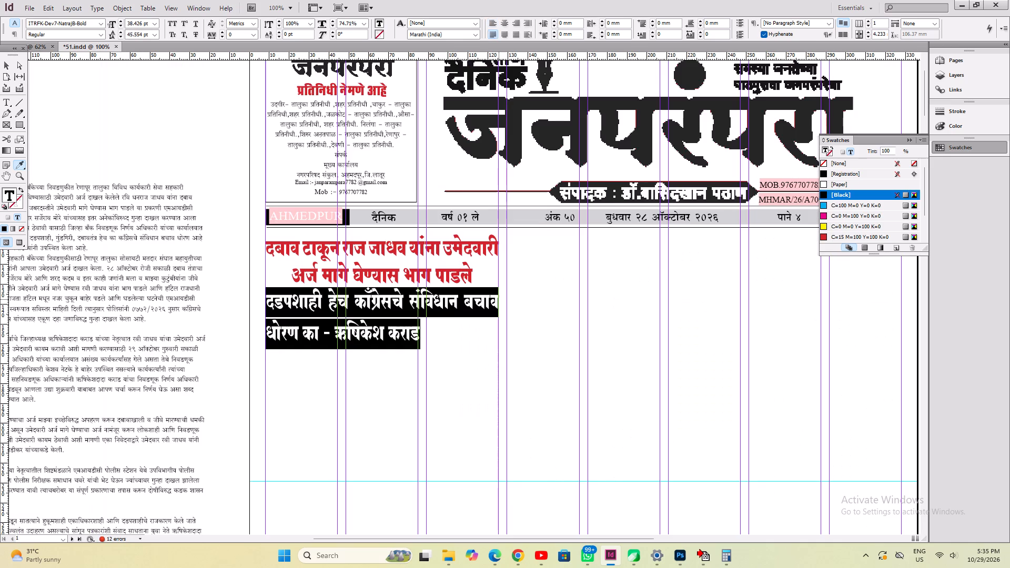
Reduce the subhead text to 22.426 pt so it fits one line, centre it, and save the document.
{"action": "key", "text": "ctrl+shift+comma"}
{"action": "key", "text": "ctrl+shift+comma"}
{"action": "key", "text": "ctrl+shift+comma"}
{"action": "key", "text": "ctrl+shift+comma"}
{"action": "key", "text": "ctrl+shift+comma"}
{"action": "key", "text": "ctrl+shift+comma"}
{"action": "key", "text": "ctrl+shift+comma"}
{"action": "key", "text": "ctrl+shift+comma"}
{"action": "key", "text": "ctrl+shift+comma"}
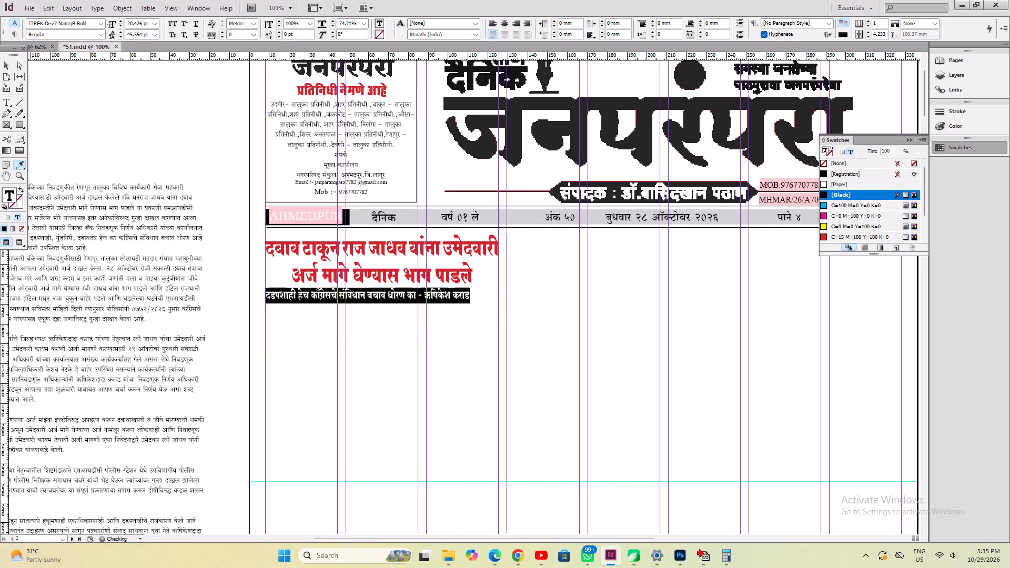
{"action": "key", "text": "ctrl+shift+period"}
{"action": "key", "text": "ctrl+shift+period"}
{"action": "key", "text": "ctrl+shift+comma"}
{"action": "key", "text": "ctrl+s"}
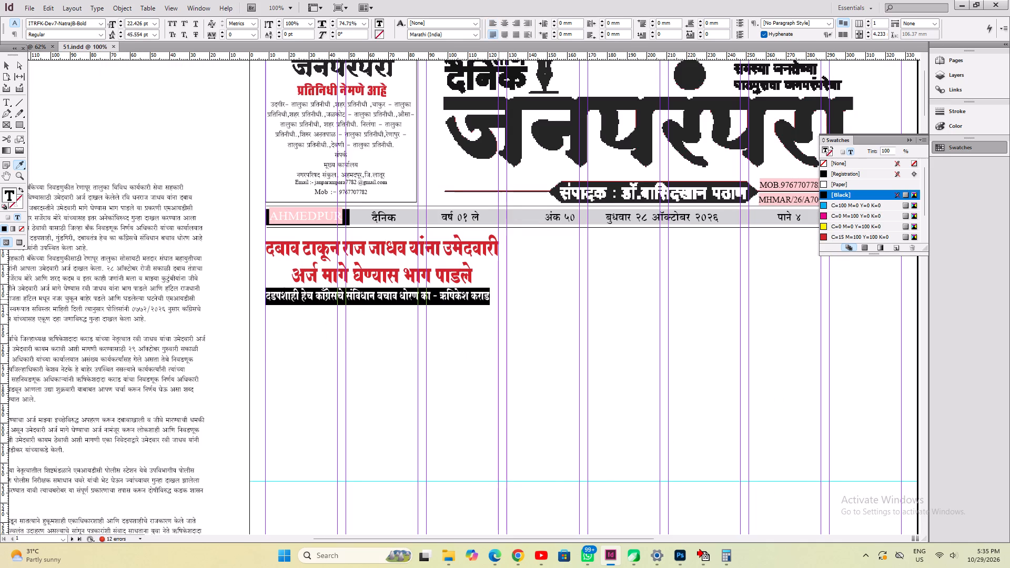
{"action": "key", "text": "ctrl+shift+c"}
{"action": "key", "text": "ctrl+s"}
Fit the subhead's frame to its text and scale it on both sides to span the lead headline's width, about 117 mm.
{"action": "key", "text": "ctrl+2"}
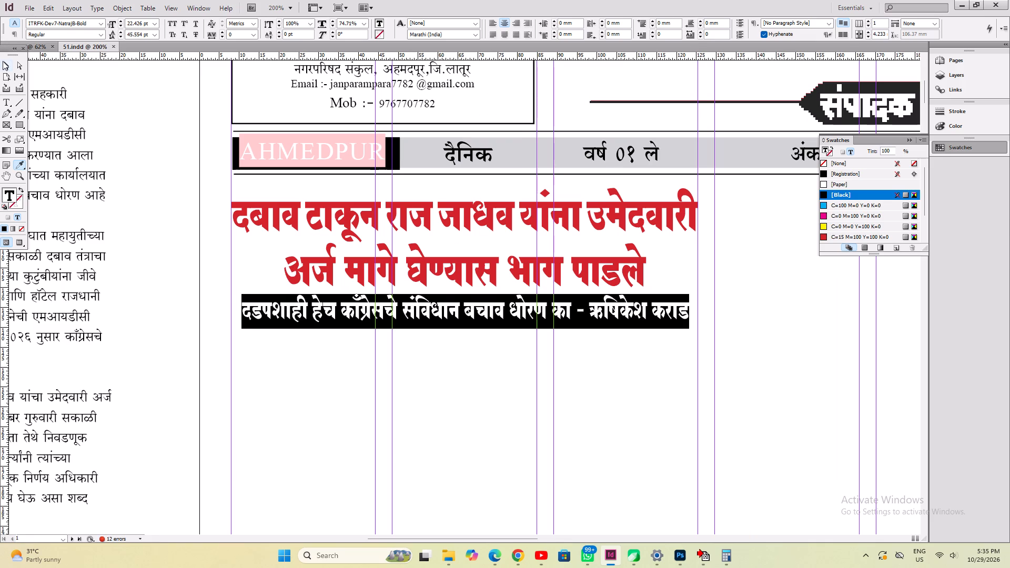
{"action": "left_click", "coordinate": [3, 61]}
{"action": "left_click", "coordinate": [343, 425]}
{"action": "left_click_drag", "start_coordinate": [323, 417], "coordinate": [431, 280]}
{"action": "key", "text": "ctrl+z"}
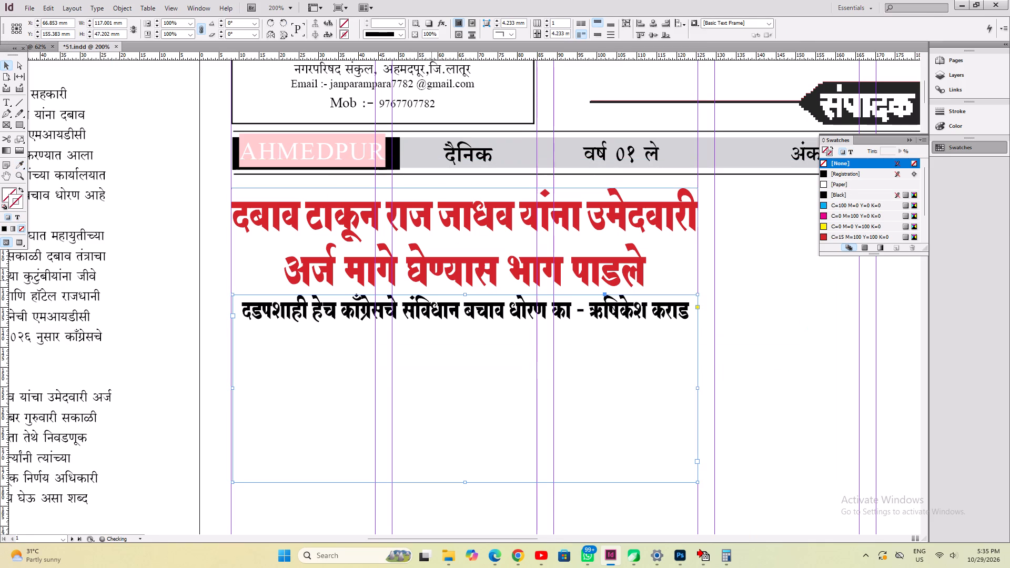
{"action": "key", "text": "ctrl+c"}
{"action": "key", "text": "ctrl+alt+c"}
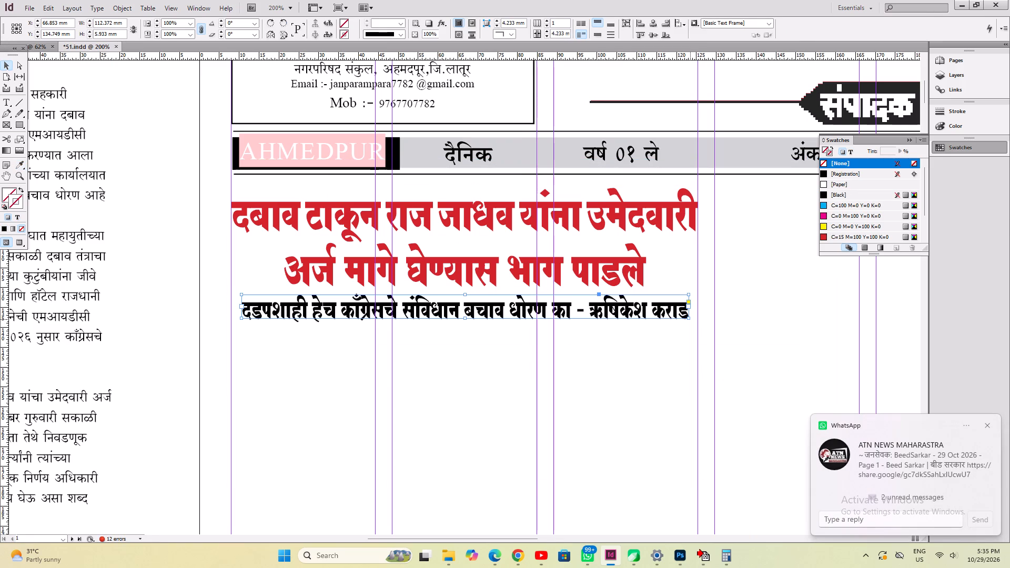
{"action": "left_click_drag", "start_coordinate": [690, 319], "coordinate": [697, 319], "text": "ctrl"}
{"action": "left_click", "coordinate": [609, 366]}
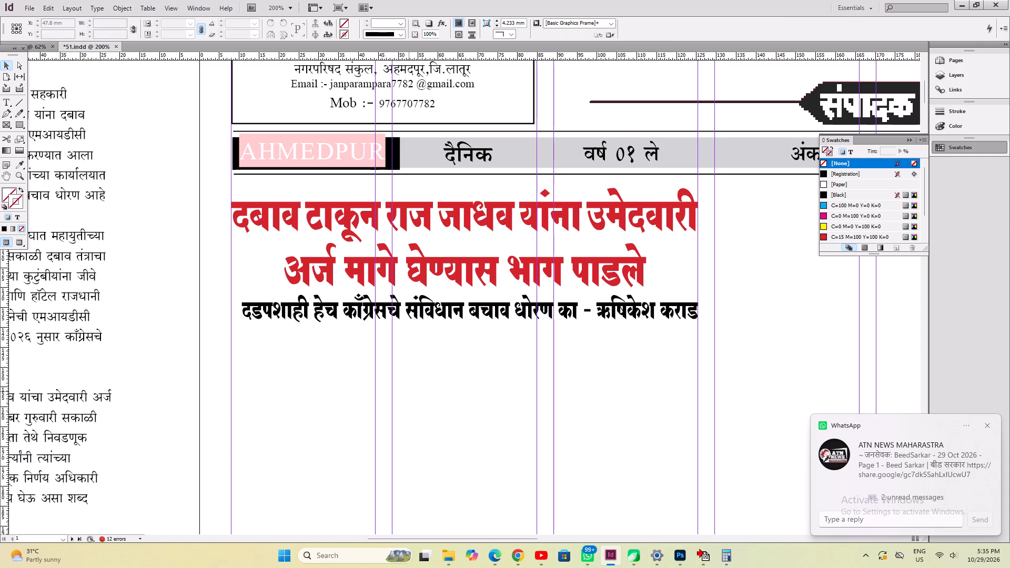
{"action": "left_click", "coordinate": [375, 385]}
{"action": "left_click", "coordinate": [317, 317]}
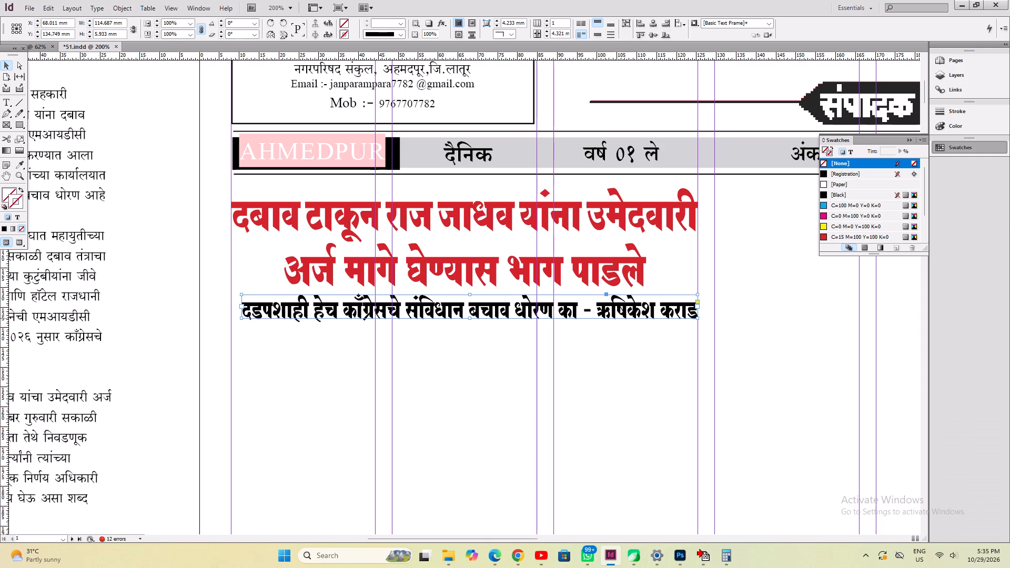
{"action": "left_click_drag", "start_coordinate": [240, 318], "coordinate": [230, 319], "text": "ctrl"}
{"action": "left_click", "coordinate": [375, 372]}
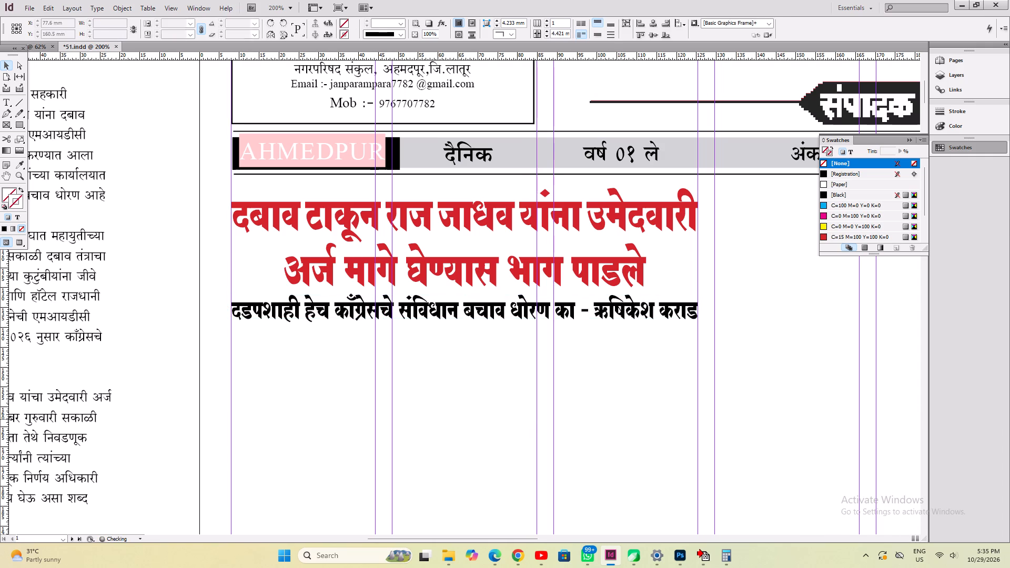
Nudge the lead headline and subhead together up closer to the date strip, to Y about 119 mm, and save.
{"action": "left_click_drag", "start_coordinate": [607, 424], "coordinate": [493, 199]}
{"action": "key", "text": "shift+Up"}
{"action": "key", "text": "Down"}
{"action": "key", "text": "Down"}
{"action": "key", "text": "Down"}
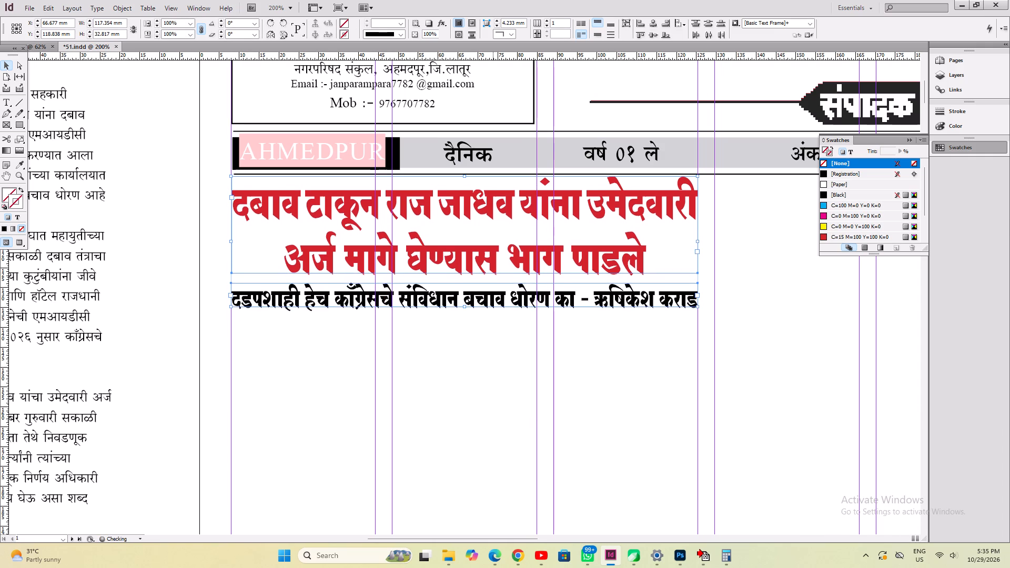
{"action": "key", "text": "Down"}
{"action": "key", "text": "ctrl+s"}
{"action": "key", "text": "ctrl+0"}
{"action": "key", "text": "ctrl+s"}
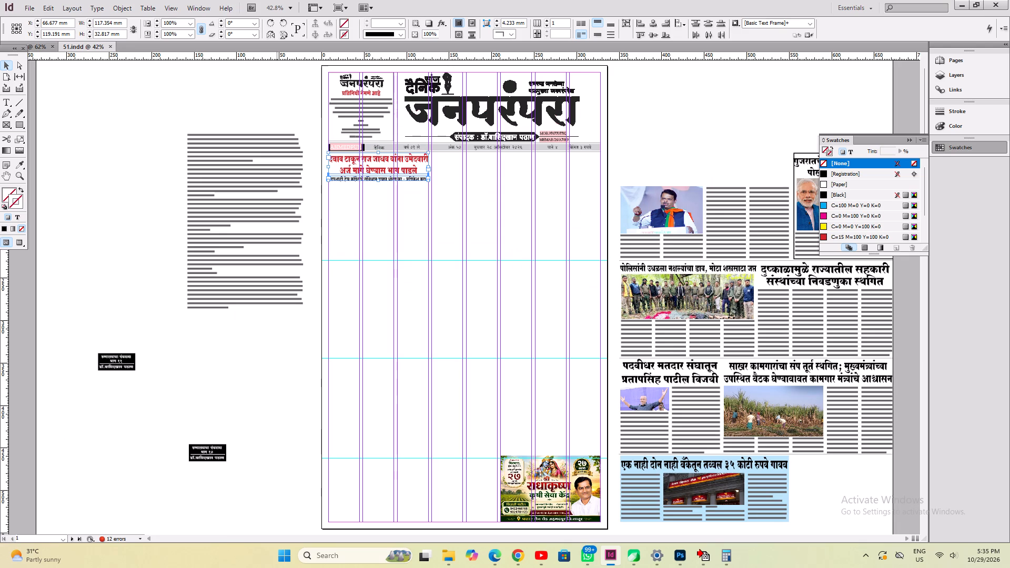
Fit the pasteboard article's frame to its content and delete the blank lines and indent before its opening paragraph.
{"action": "left_click", "coordinate": [277, 178]}
{"action": "key", "text": "ctrl+alt+c"}
{"action": "key", "text": "ctrl+2"}
{"action": "scroll", "coordinate": [277, 178], "scroll_direction": "up", "scroll_amount": 8}
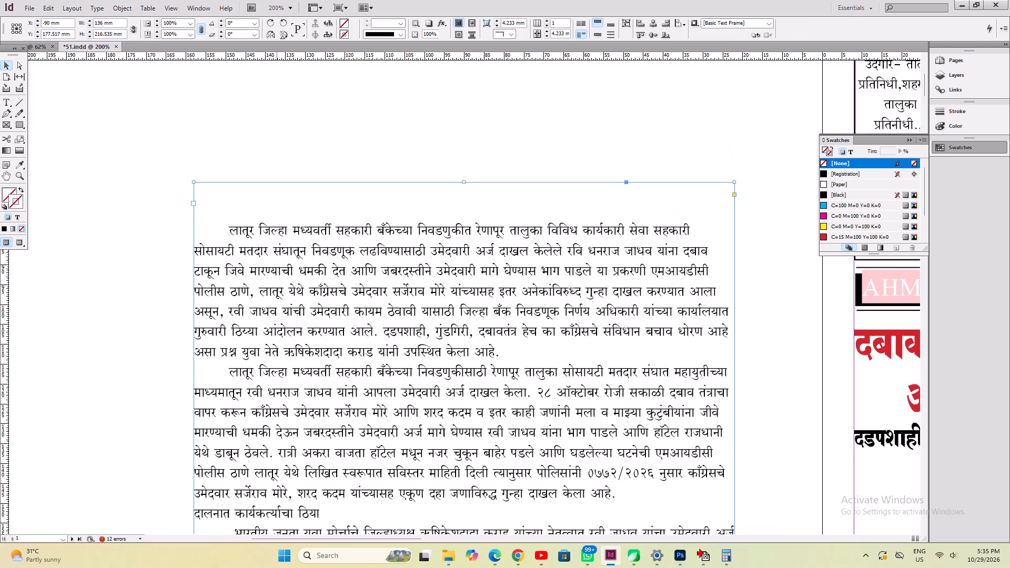
{"action": "left_click", "coordinate": [9, 101]}
{"action": "left_click", "coordinate": [240, 232]}
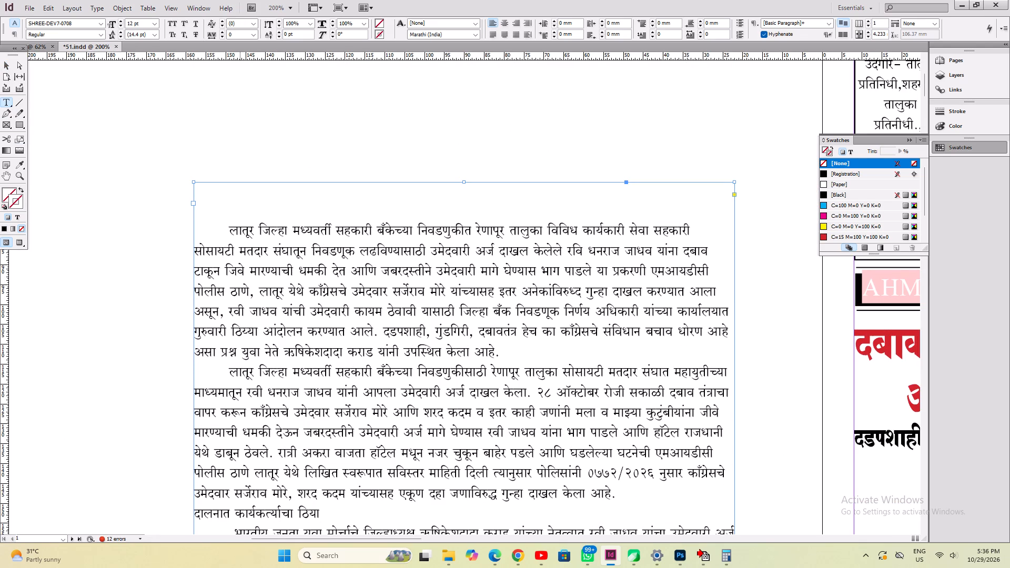
{"action": "key", "text": "Left"}
{"action": "key", "text": "Left"}
{"action": "key", "text": "Right"}
{"action": "key", "text": "shift+Up"}
{"action": "key", "text": "shift+Up"}
{"action": "key", "text": "shift+Up"}
{"action": "key", "text": "shift+Up"}
{"action": "key", "text": "shift+Up"}
{"action": "key", "text": "shift+Up"}
{"action": "key", "text": "shift+Up"}
{"action": "key", "text": "shift+Up"}
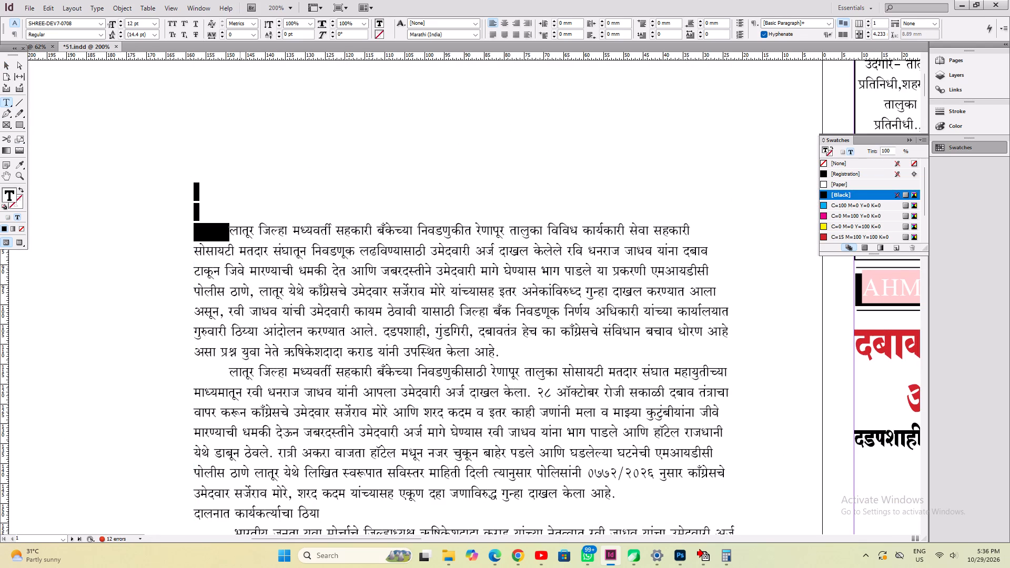
{"action": "key", "text": "BackSpace"}
{"action": "key", "text": "BackSpace"}
{"action": "key", "text": "BackSpace"}
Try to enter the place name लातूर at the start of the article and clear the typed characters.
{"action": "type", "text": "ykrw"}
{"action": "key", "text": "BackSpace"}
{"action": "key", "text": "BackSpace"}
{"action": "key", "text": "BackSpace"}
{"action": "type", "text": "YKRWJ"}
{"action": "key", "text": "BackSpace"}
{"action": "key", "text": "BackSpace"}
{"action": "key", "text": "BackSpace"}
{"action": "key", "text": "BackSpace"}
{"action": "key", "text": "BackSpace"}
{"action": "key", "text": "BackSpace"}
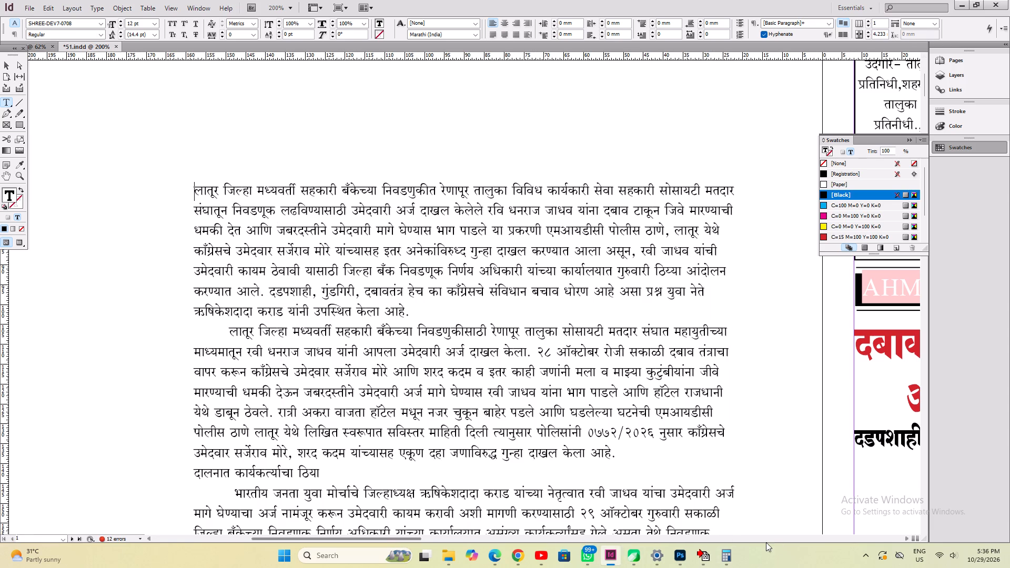
Switch to Shree-Lipi, turn off the 64-bit application option, set the Devnagri script's font layout to Shree-Lipi 7.0, and minimise it.
{"action": "left_click", "coordinate": [866, 563]}
{"action": "double_click", "coordinate": [853, 508]}
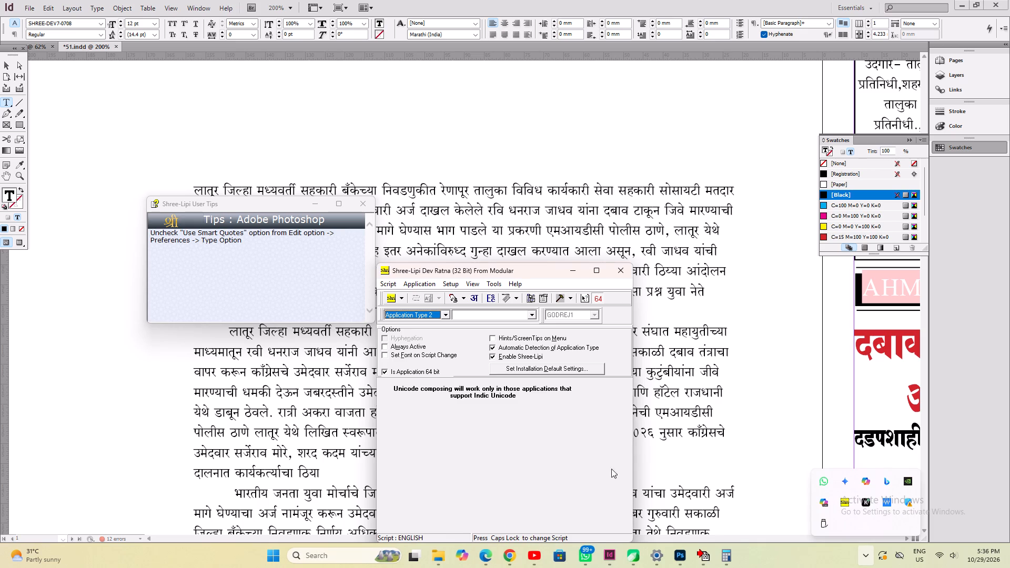
{"action": "left_click", "coordinate": [417, 367]}
{"action": "left_click", "coordinate": [416, 369]}
{"action": "left_click", "coordinate": [445, 280]}
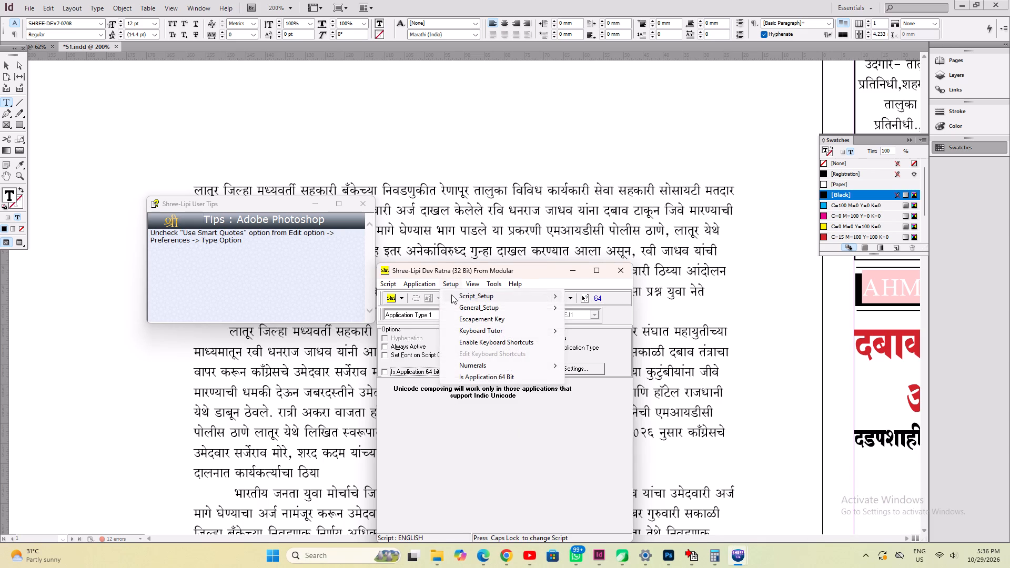
{"action": "left_click", "coordinate": [451, 295]}
{"action": "left_click", "coordinate": [516, 269]}
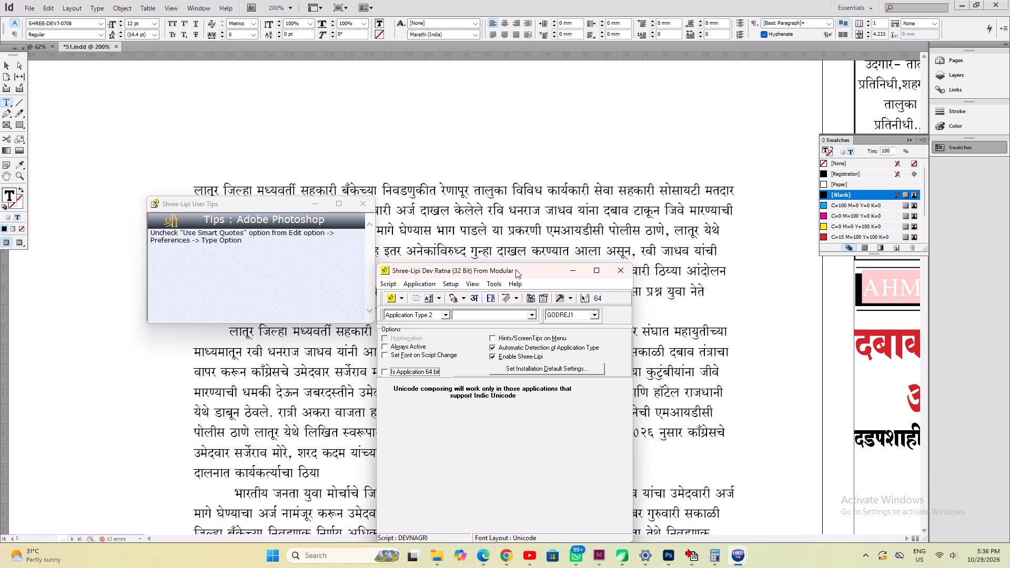
{"action": "left_click", "coordinate": [447, 286]}
{"action": "left_click", "coordinate": [462, 291]}
{"action": "left_click", "coordinate": [602, 308]}
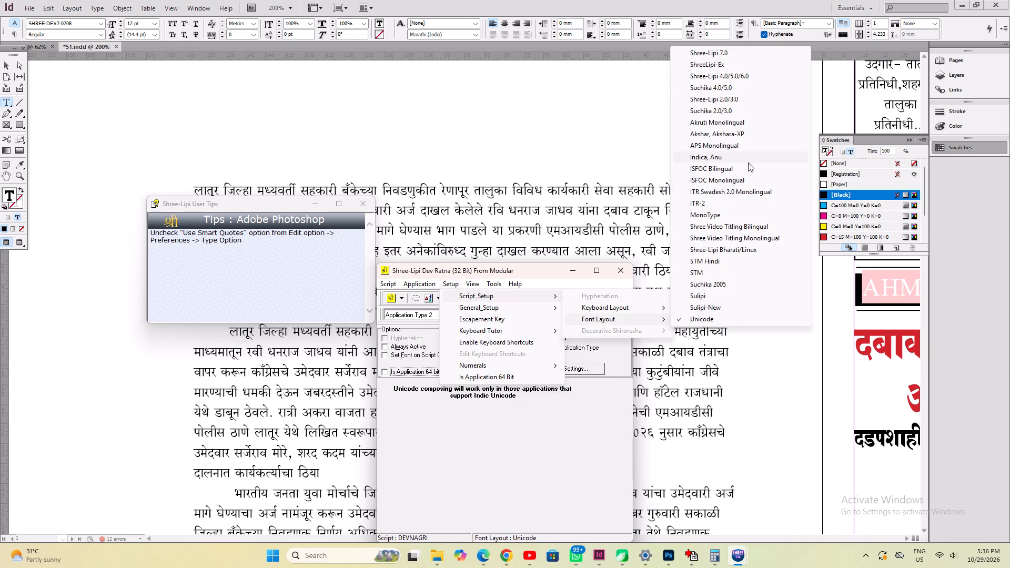
{"action": "left_click", "coordinate": [716, 58]}
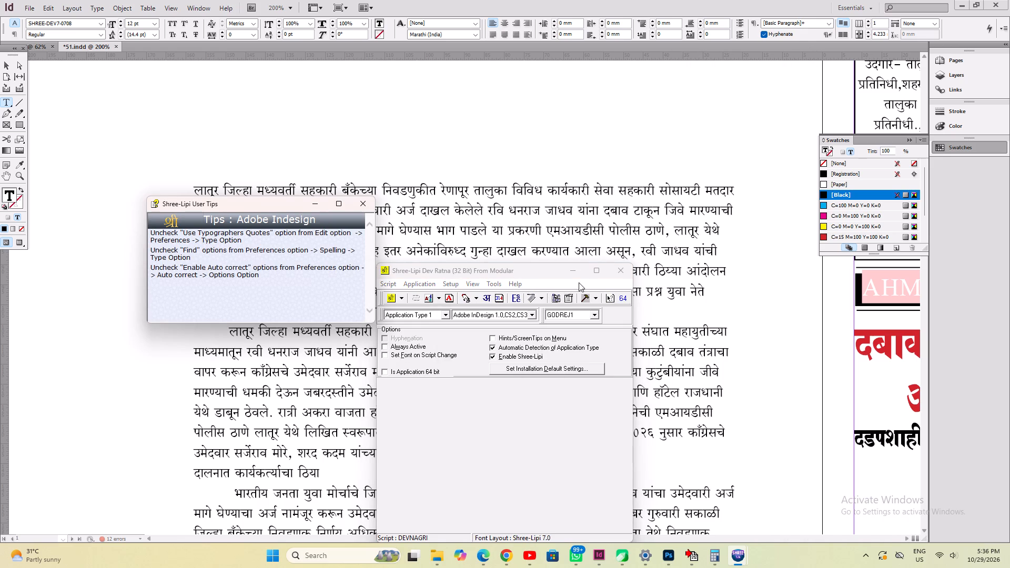
{"action": "left_click", "coordinate": [575, 274]}
Enter the dateline "लातूर :-" followed by spaces at the start of the article's first paragraph.
{"action": "type", "text": "YKRWJ"}
{"action": "key", "text": "space"}
{"action": "type", "text": ":-"}
{"action": "key", "text": "space"}
{"action": "key", "text": "space"}
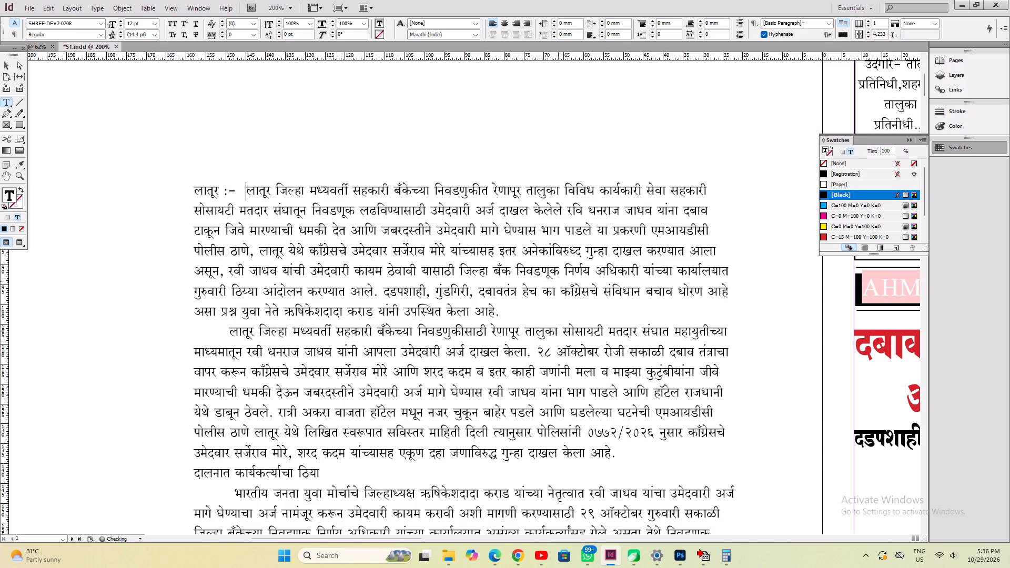
Justify all lines of the entire article text, including the last lines, and save the document.
{"action": "key", "text": "ctrl+a"}
{"action": "key", "text": "ctrl+shift+j"}
{"action": "key", "text": "ctrl+s"}
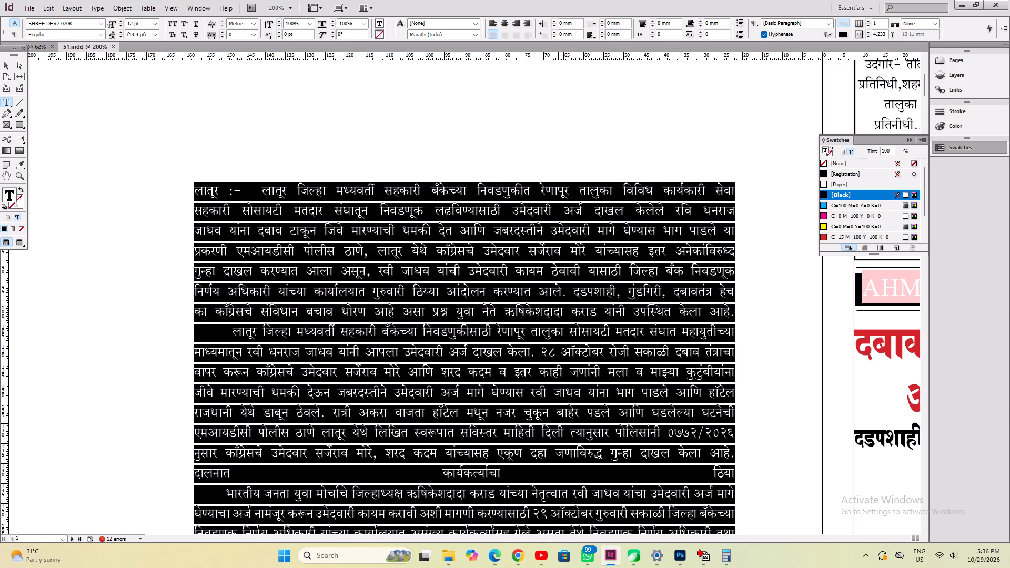
{"action": "key", "text": "ctrl+0"}
{"action": "key", "text": "ctrl+s"}
Fit the article's frame to its text and move it onto page one, below the subhead at the page margin.
{"action": "key", "text": "ctrl+alt+c"}
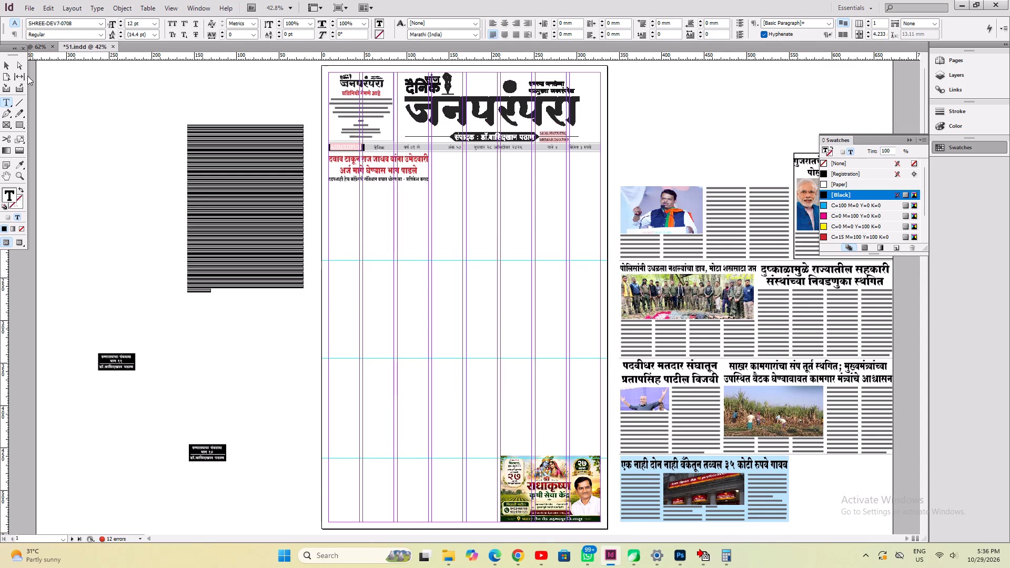
{"action": "left_click", "coordinate": [7, 67]}
{"action": "left_click_drag", "start_coordinate": [258, 170], "coordinate": [418, 252]}
{"action": "left_click_drag", "start_coordinate": [413, 250], "coordinate": [396, 236]}
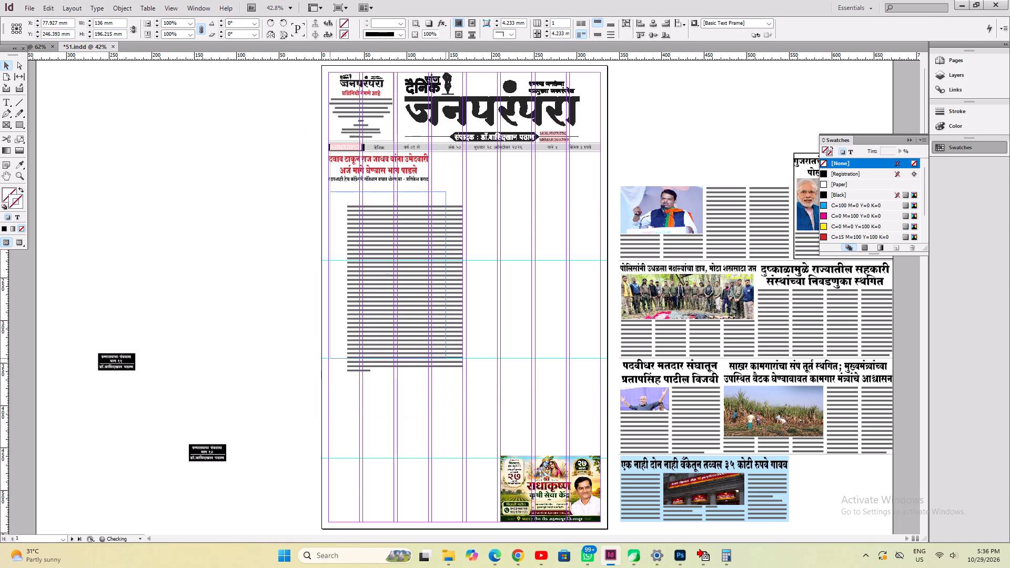
{"action": "left_click_drag", "start_coordinate": [396, 236], "coordinate": [394, 230]}
Resize the article's frame to the headline's width, about 117 mm, and extend its height to about 220 mm.
{"action": "key", "text": "ctrl+1"}
{"action": "scroll", "coordinate": [516, 412], "scroll_direction": "down", "scroll_amount": 5}
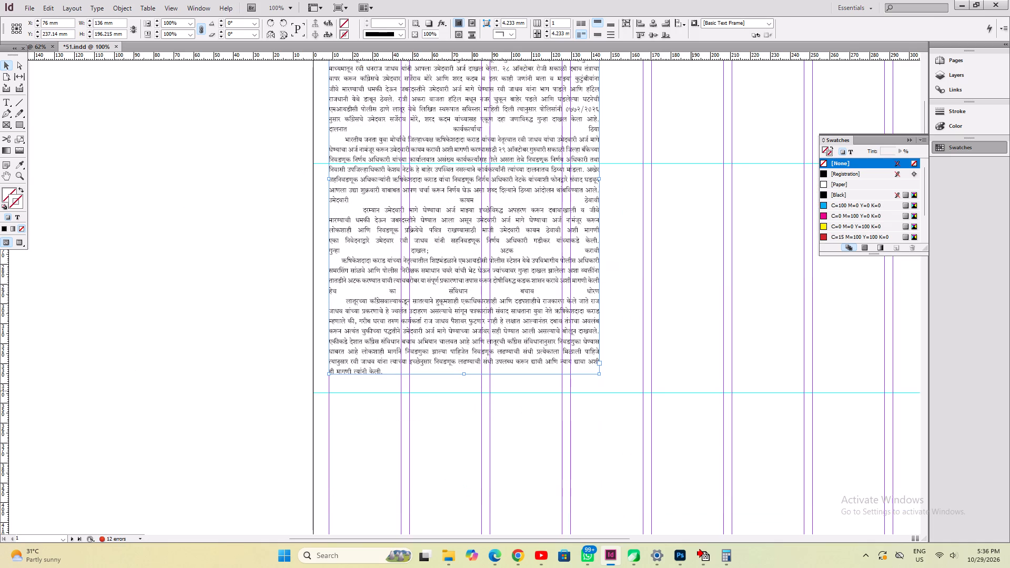
{"action": "left_click_drag", "start_coordinate": [600, 376], "coordinate": [561, 422]}
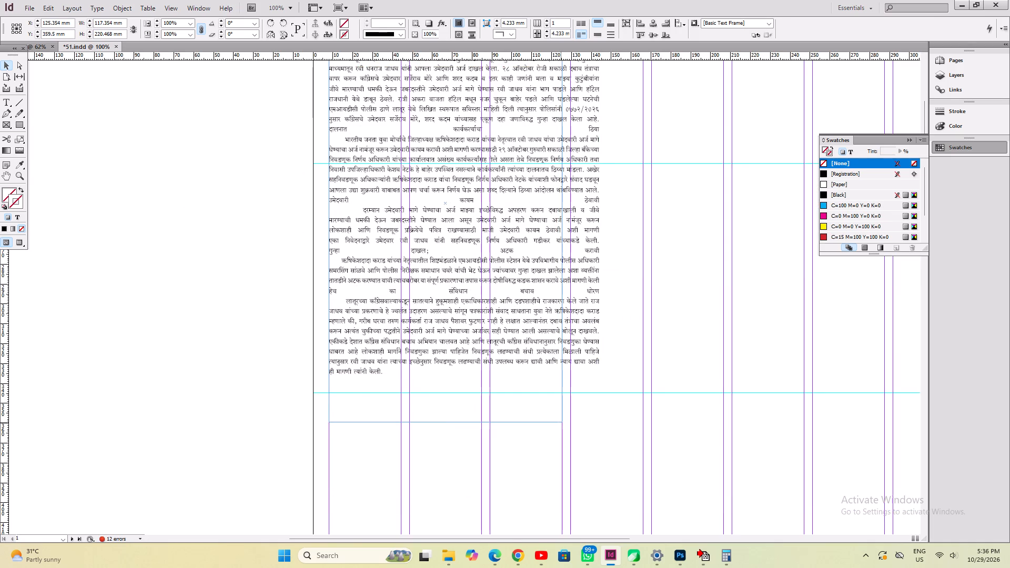
Fit the lead article's frame to its text, split it into three columns, and refit the frame to the text.
{"action": "key", "text": "ctrl+alt+c"}
{"action": "scroll", "coordinate": [553, 411], "scroll_direction": "up", "scroll_amount": 5}
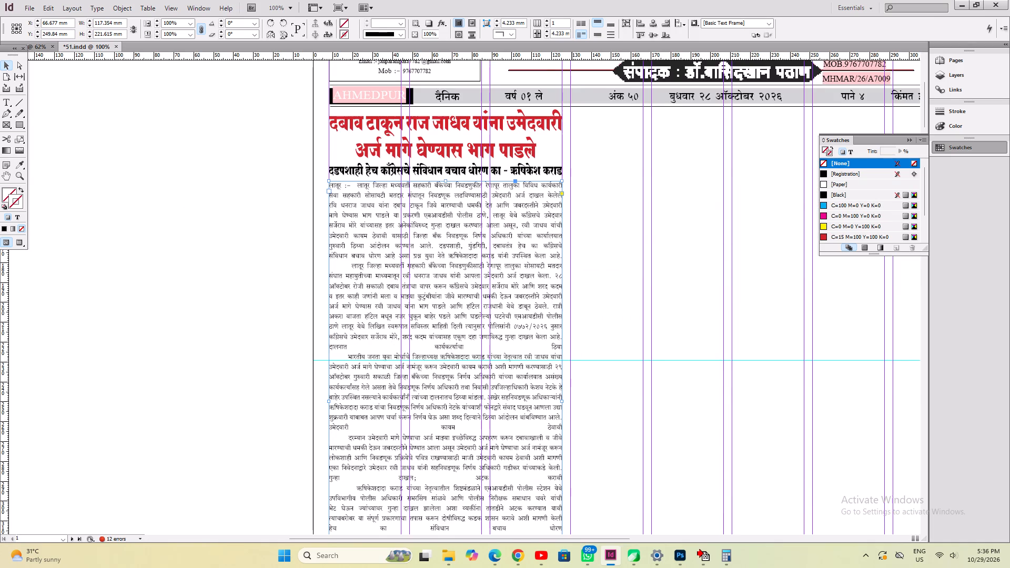
{"action": "double_click", "coordinate": [549, 19]}
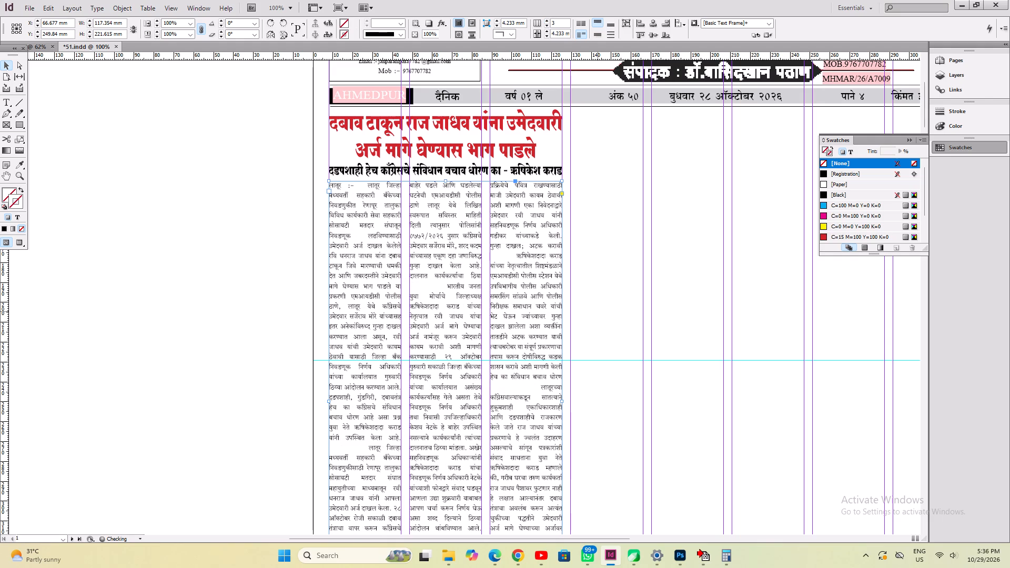
{"action": "key", "text": "ctrl+alt+c"}
{"action": "scroll", "coordinate": [597, 320], "scroll_direction": "down", "scroll_amount": 8}
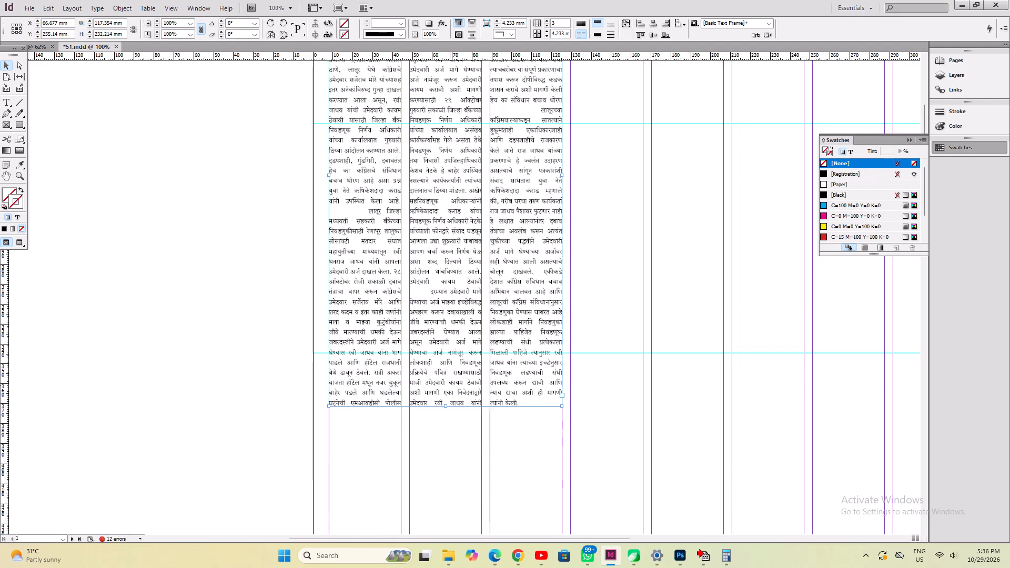
Delete the indent and the paragraph break before "लातूर जिल्हा" in the article's first column.
{"action": "key", "text": "ctrl+2"}
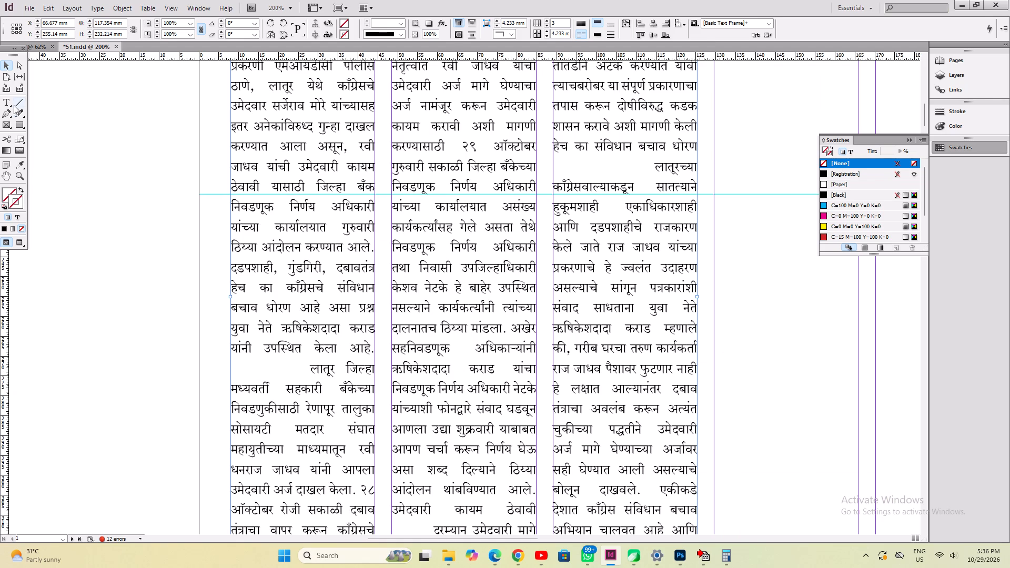
{"action": "left_click", "coordinate": [8, 103]}
{"action": "left_click", "coordinate": [311, 374]}
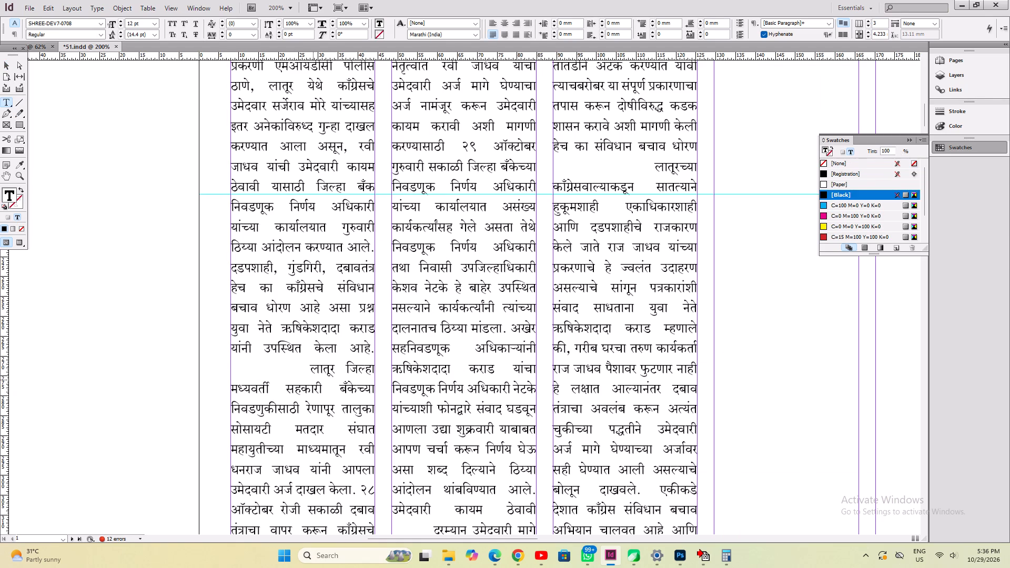
{"action": "key", "text": "shift+Home"}
{"action": "key", "text": "BackSpace"}
{"action": "key", "text": "BackSpace"}
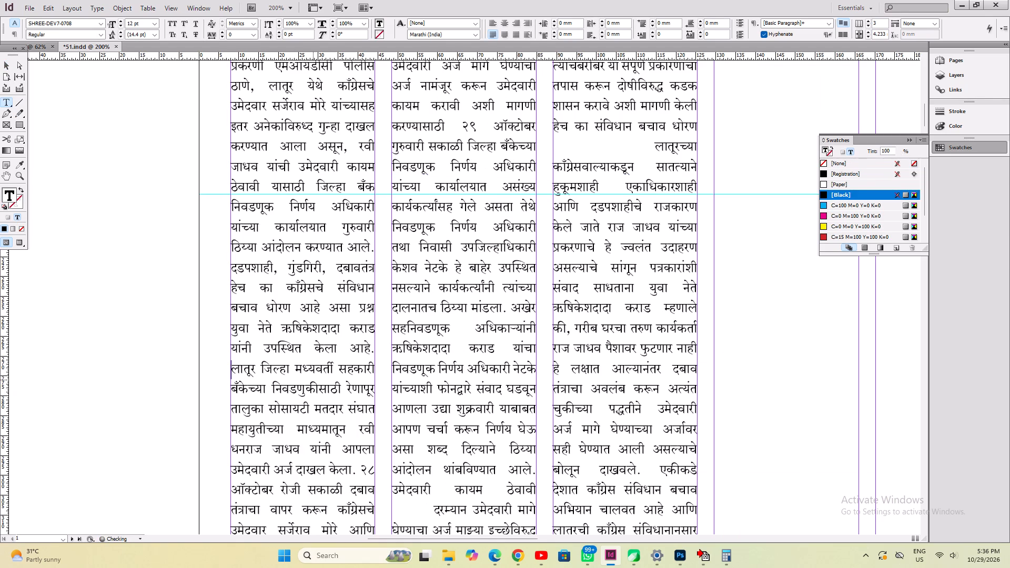
Delete the indent and the paragraph break before "भारतीय जनता" in the article's second column.
{"action": "scroll", "coordinate": [614, 325], "scroll_direction": "up", "scroll_amount": 5}
{"action": "left_click", "coordinate": [465, 185]}
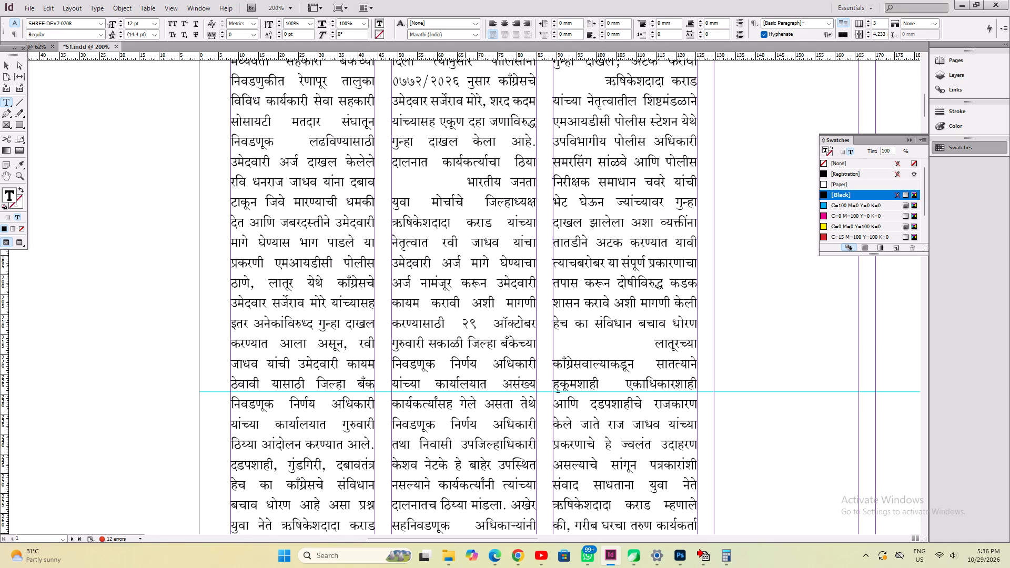
{"action": "key", "text": "shift+Home"}
{"action": "key", "text": "BackSpace"}
{"action": "key", "text": "BackSpace"}
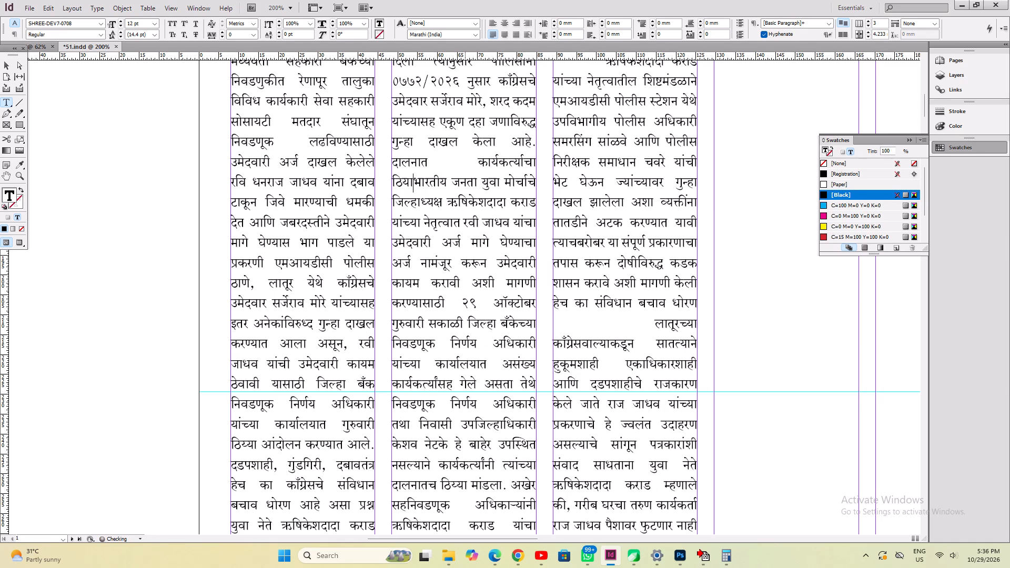
Replace the indent and paragraph break before "लातूरच्या" in the article's third column with a single space.
{"action": "left_click", "coordinate": [655, 324]}
{"action": "key", "text": "shift+Home"}
{"action": "key", "text": "BackSpace"}
{"action": "key", "text": "BackSpace"}
{"action": "key", "text": "space"}
Place the text cursor just before "दरम्यान उमेदवारी मागे" in the article's second column.
{"action": "scroll", "coordinate": [656, 324], "scroll_direction": "down", "scroll_amount": 2}
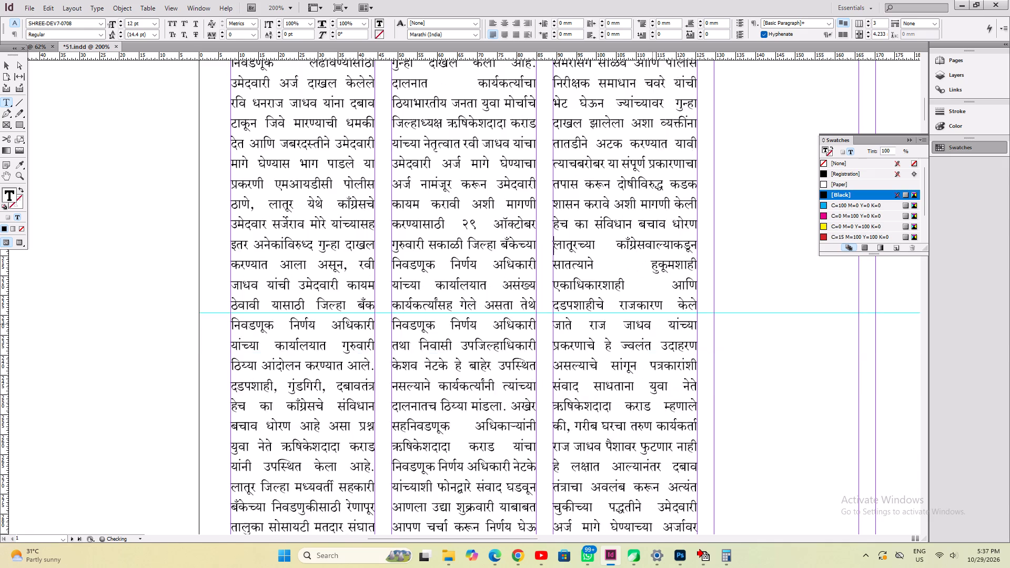
{"action": "scroll", "coordinate": [652, 324], "scroll_direction": "down", "scroll_amount": 7}
{"action": "left_click", "coordinate": [434, 375]}
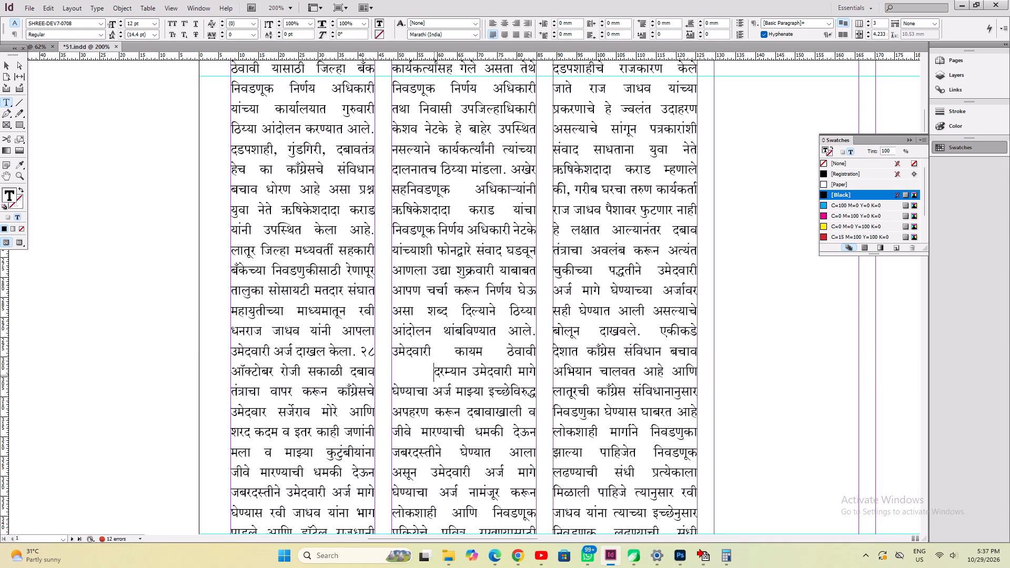
Replace the indent and paragraph break before "दरम्यान उमेदवारी मागे" in the article's second column with a single space.
{"action": "key", "text": "shift+Home"}
{"action": "key", "text": "BackSpace"}
{"action": "key", "text": "BackSpace"}
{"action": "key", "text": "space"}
Insert a space between "ठिया" and "भारतीय" in the article's second column.
{"action": "scroll", "coordinate": [430, 377], "scroll_direction": "down", "scroll_amount": 9}
{"action": "scroll", "coordinate": [476, 403], "scroll_direction": "up", "scroll_amount": 20}
{"action": "scroll", "coordinate": [476, 403], "scroll_direction": "up", "scroll_amount": 3}
{"action": "scroll", "coordinate": [478, 398], "scroll_direction": "down", "scroll_amount": 5}
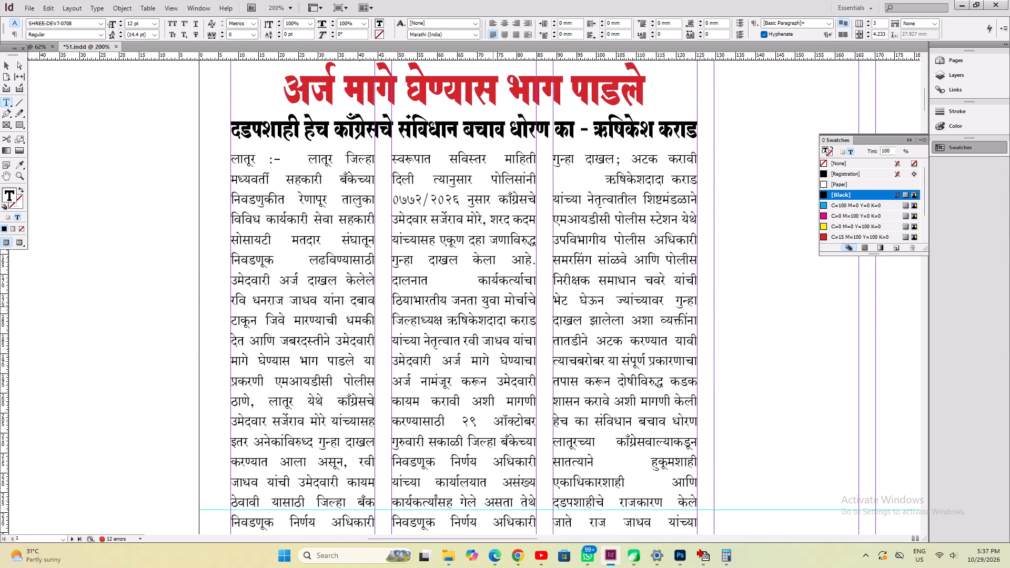
{"action": "left_click", "coordinate": [481, 277]}
{"action": "key", "text": "Down"}
{"action": "key", "text": "Left"}
{"action": "key", "text": "Left"}
{"action": "key", "text": "Left"}
{"action": "key", "text": "Left"}
{"action": "key", "text": "Left"}
{"action": "key", "text": "Left"}
{"action": "key", "text": "Left"}
{"action": "key", "text": "Left"}
{"action": "key", "text": "Left"}
{"action": "key", "text": "Left"}
{"action": "key", "text": "Left"}
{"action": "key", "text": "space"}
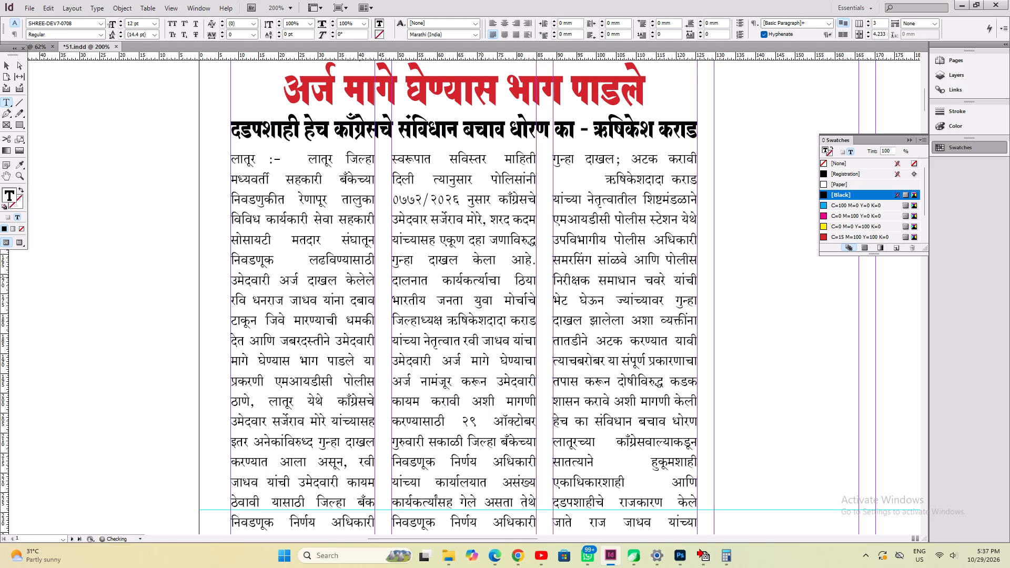
Fit the three-column article's text frame to its content and save the document.
{"action": "key", "text": "ctrl+a"}
{"action": "key", "text": "ctrl+1"}
{"action": "key", "text": "ctrl+alt+c"}
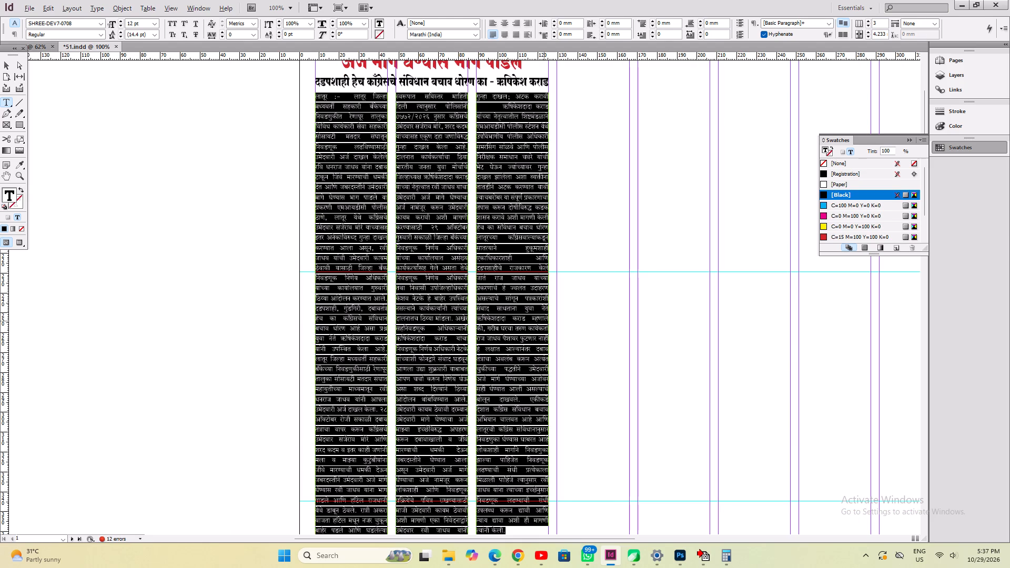
{"action": "key", "text": "ctrl+s"}
{"action": "key", "text": "ctrl+0"}
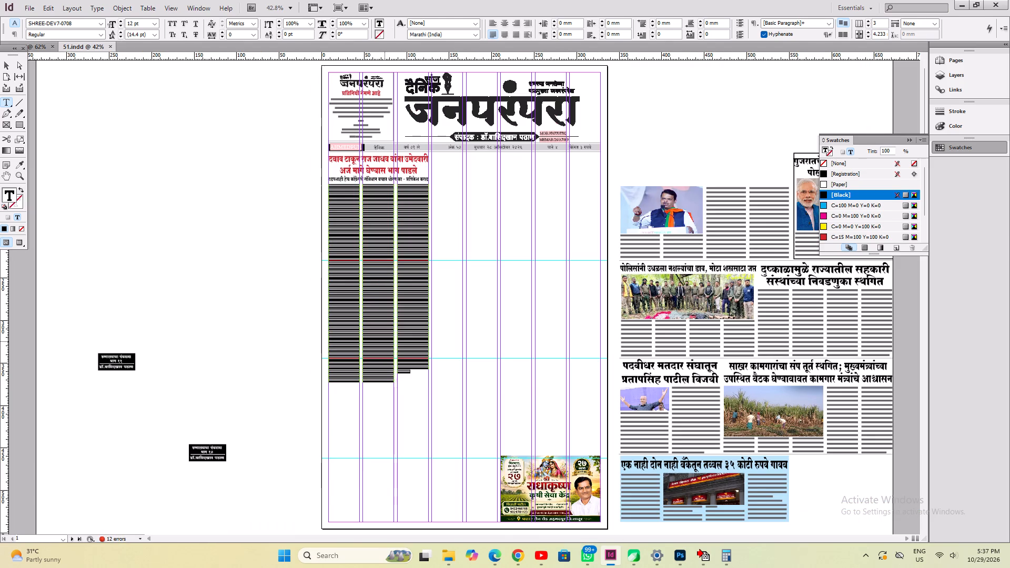
{"action": "left_click", "coordinate": [3, 67]}
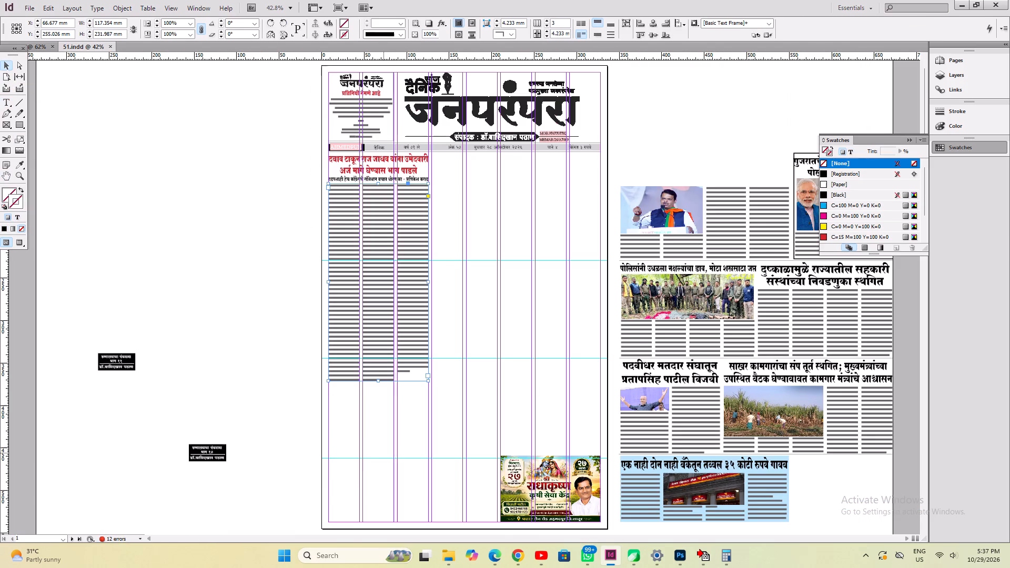